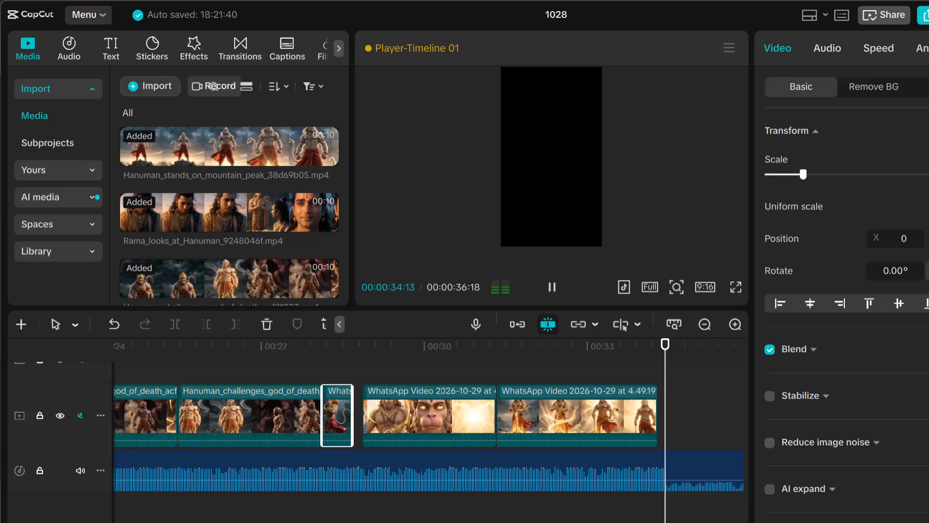
Review the closing section of the timeline, playing it back from about 24 seconds.
{"action": "left_click_drag", "start_coordinate": [721, 371], "coordinate": [726, 368]}
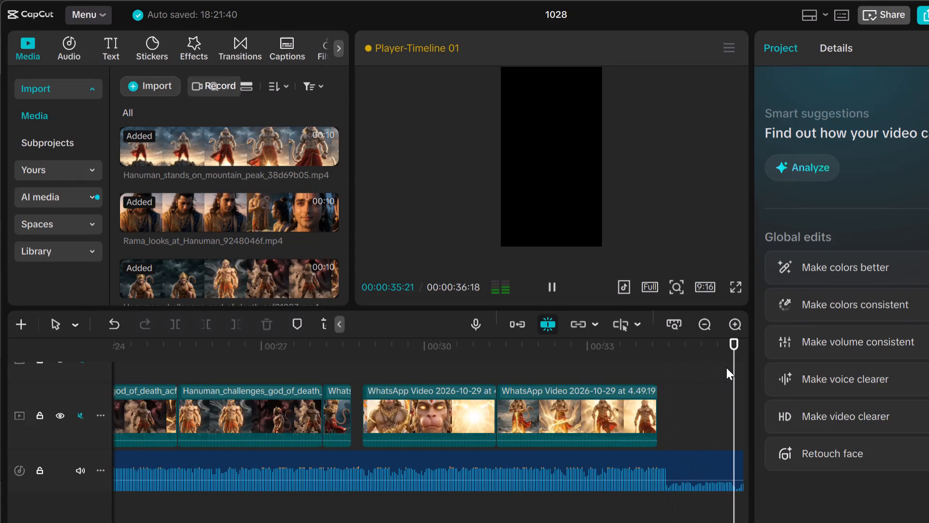
{"action": "left_click_drag", "start_coordinate": [726, 368], "coordinate": [729, 367]}
{"action": "left_click", "coordinate": [732, 365]}
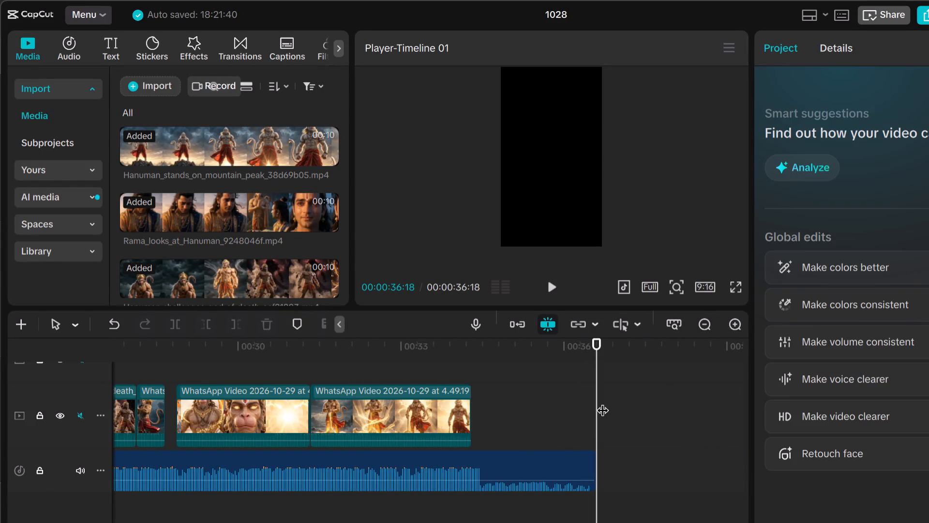
{"action": "left_click_drag", "start_coordinate": [601, 393], "coordinate": [584, 400]}
{"action": "left_click_drag", "start_coordinate": [587, 396], "coordinate": [571, 400]}
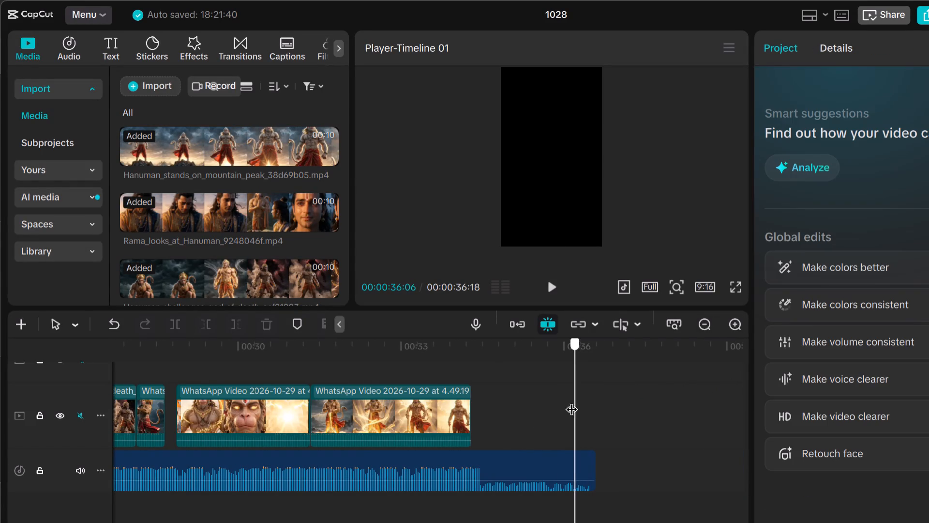
{"action": "left_click_drag", "start_coordinate": [571, 400], "coordinate": [275, 473]}
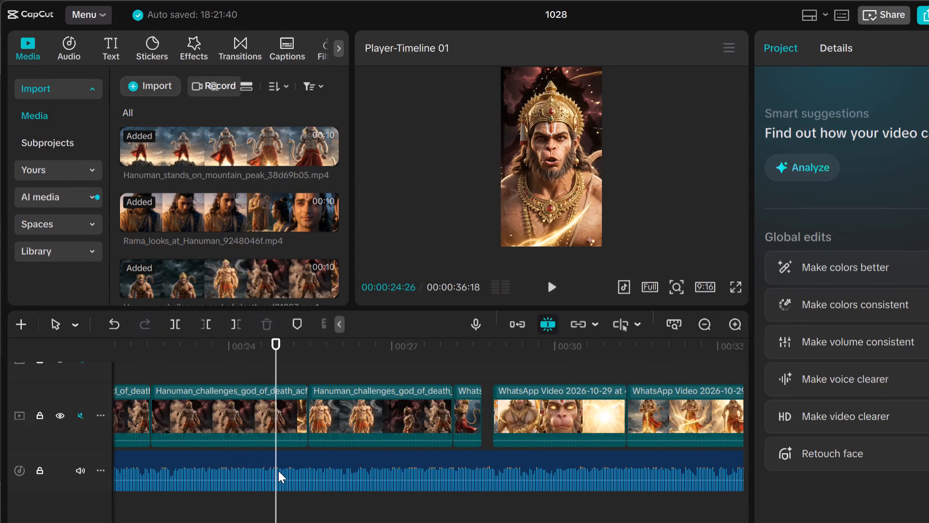
{"action": "key", "text": "space"}
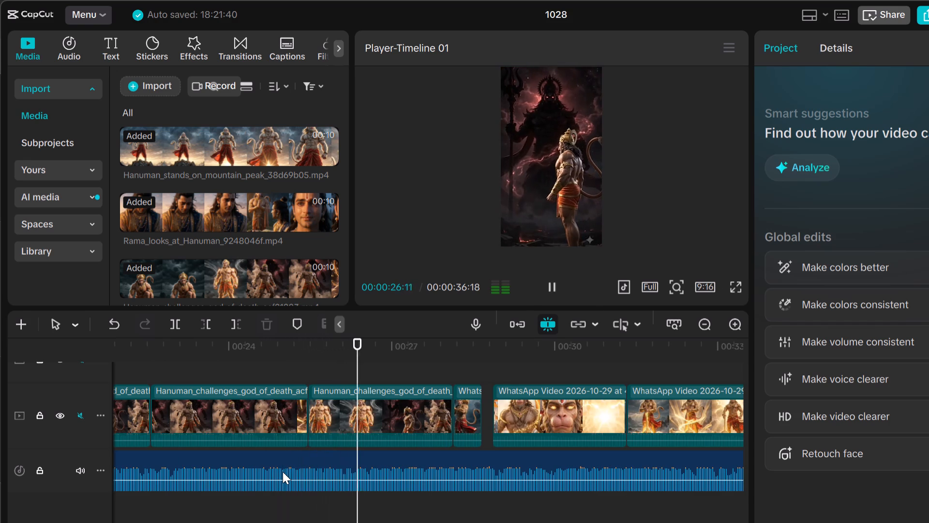
Move the short WhatsApp clip before the gap near 28 seconds onto a track above, at about 35 seconds.
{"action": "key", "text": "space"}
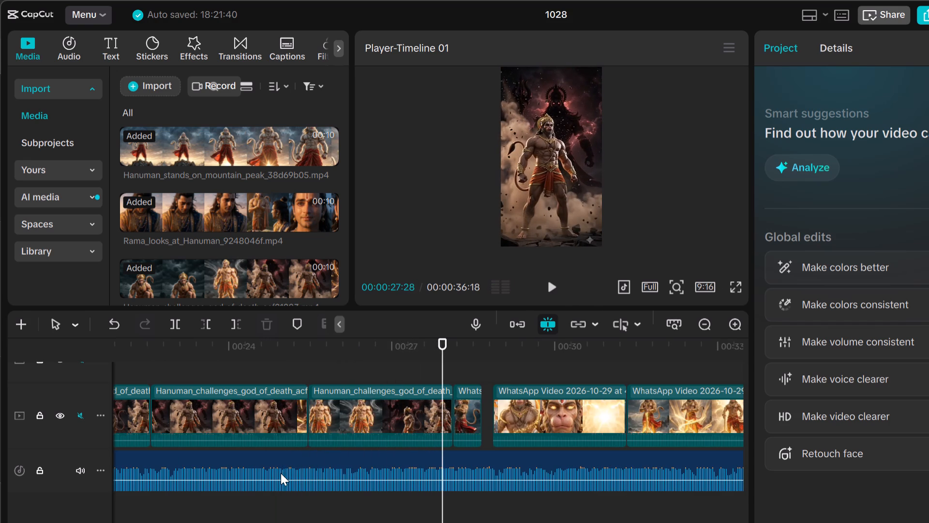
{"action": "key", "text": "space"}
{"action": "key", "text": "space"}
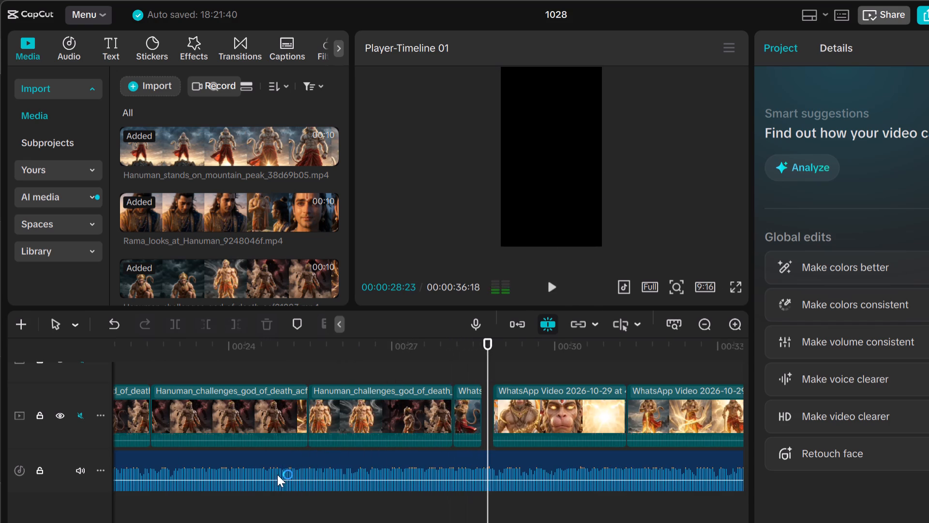
{"action": "left_click_drag", "start_coordinate": [463, 411], "coordinate": [505, 395]}
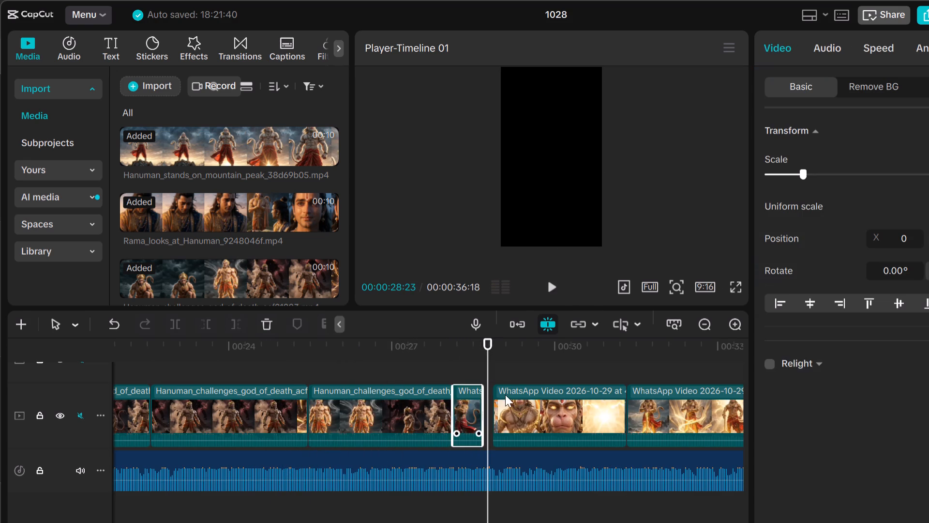
{"action": "left_click_drag", "start_coordinate": [505, 395], "coordinate": [736, 366]}
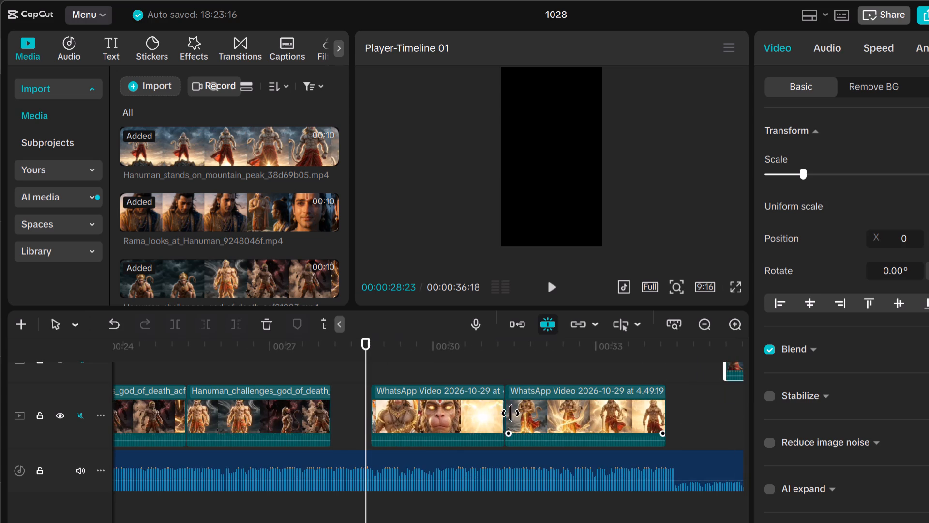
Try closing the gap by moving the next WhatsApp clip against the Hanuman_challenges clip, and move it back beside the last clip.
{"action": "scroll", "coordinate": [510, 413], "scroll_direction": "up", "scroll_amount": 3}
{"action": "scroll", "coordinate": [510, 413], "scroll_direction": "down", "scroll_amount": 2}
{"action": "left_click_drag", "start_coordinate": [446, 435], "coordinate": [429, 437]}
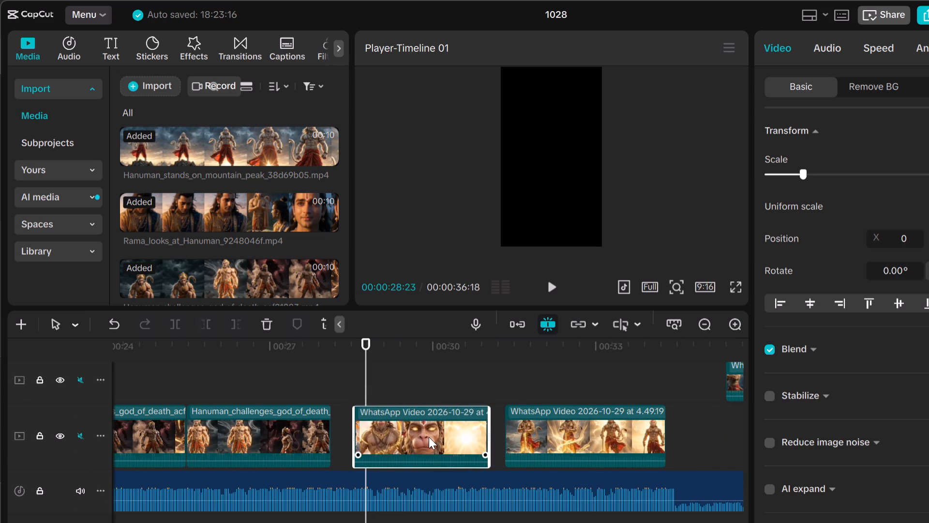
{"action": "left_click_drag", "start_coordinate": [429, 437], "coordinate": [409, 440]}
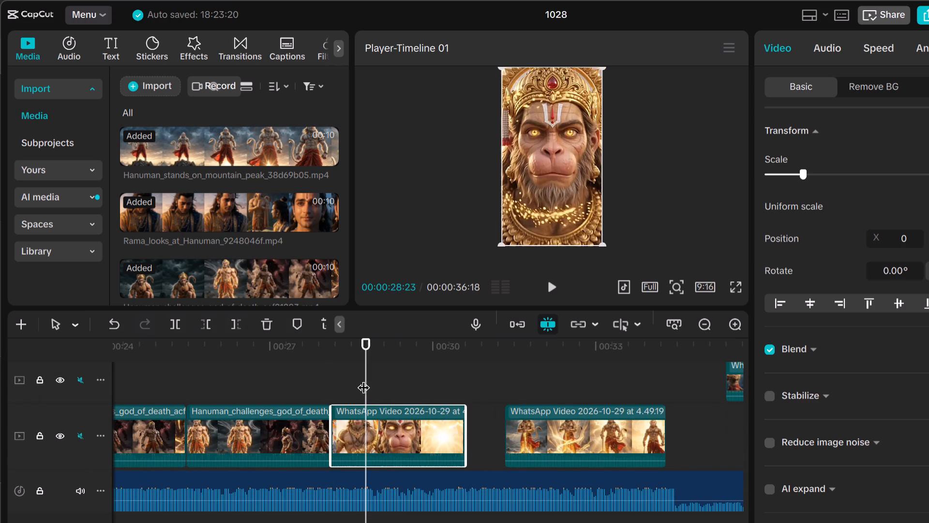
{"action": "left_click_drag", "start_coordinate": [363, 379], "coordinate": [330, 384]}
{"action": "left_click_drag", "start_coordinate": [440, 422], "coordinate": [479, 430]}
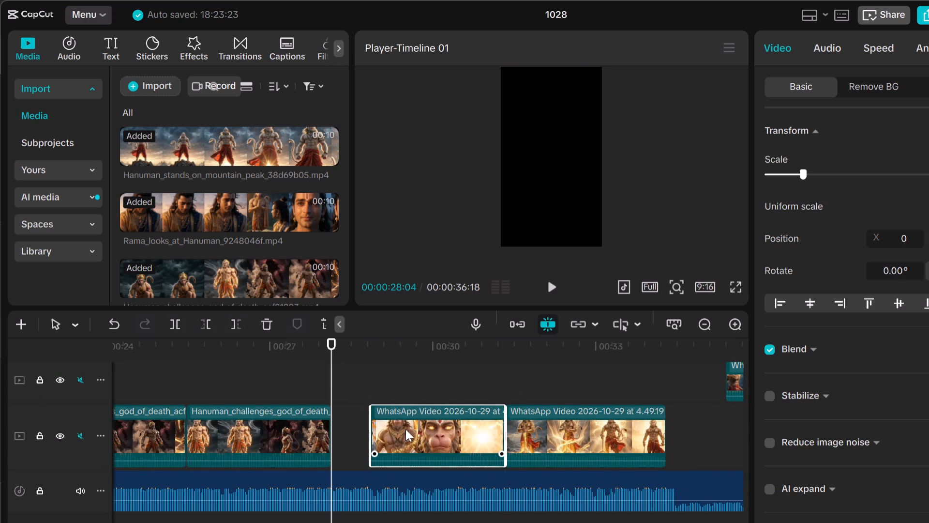
Extend the start of the WhatsApp clip after the gap back to 00:00:28:04 and play through the last clip.
{"action": "left_click_drag", "start_coordinate": [369, 431], "coordinate": [328, 434]}
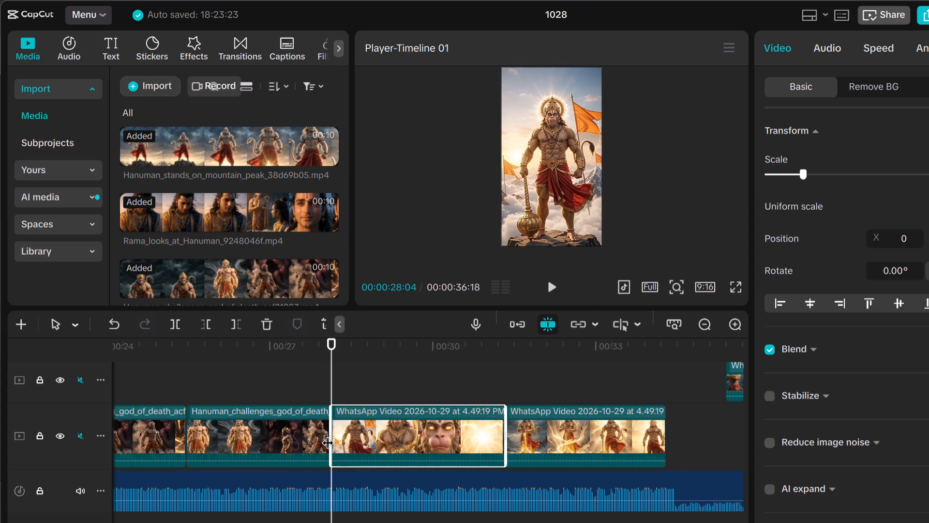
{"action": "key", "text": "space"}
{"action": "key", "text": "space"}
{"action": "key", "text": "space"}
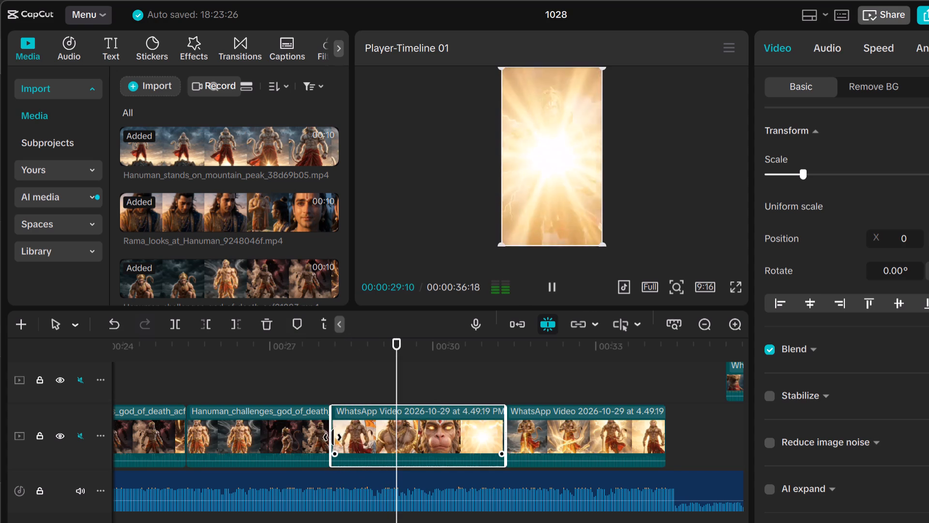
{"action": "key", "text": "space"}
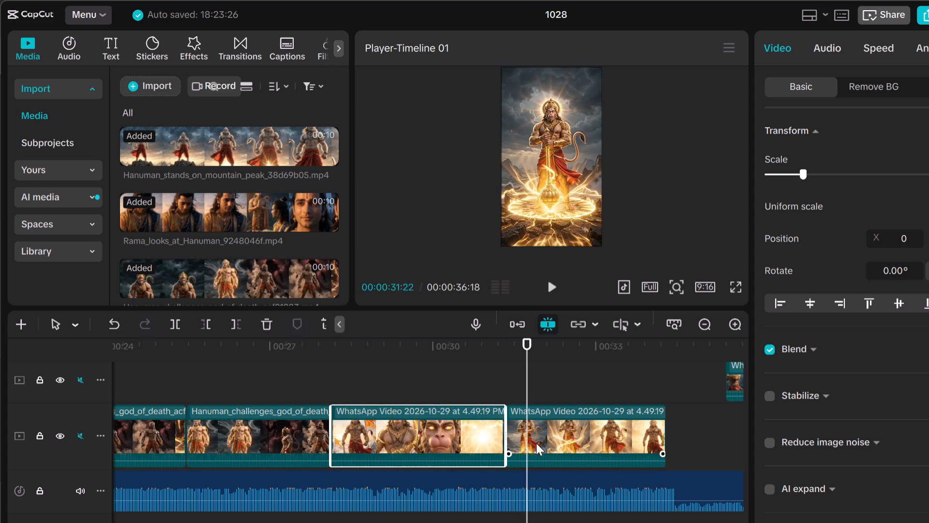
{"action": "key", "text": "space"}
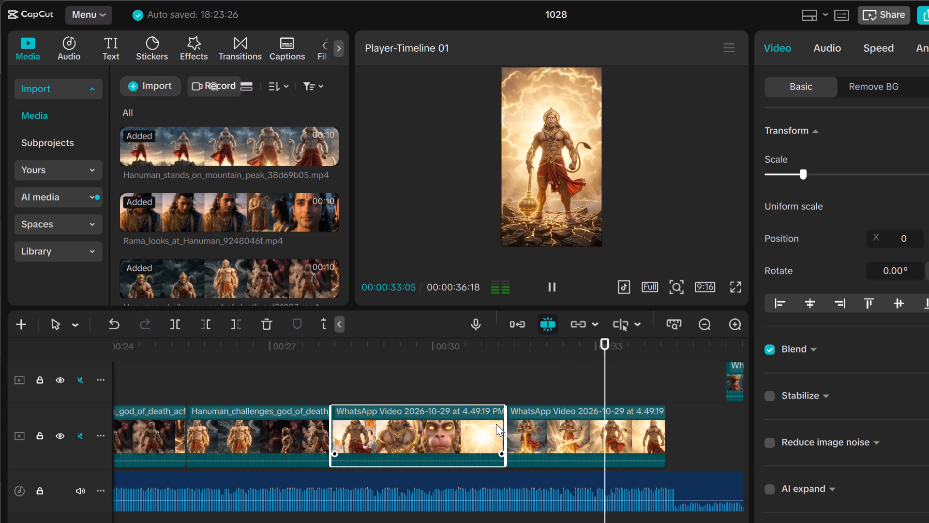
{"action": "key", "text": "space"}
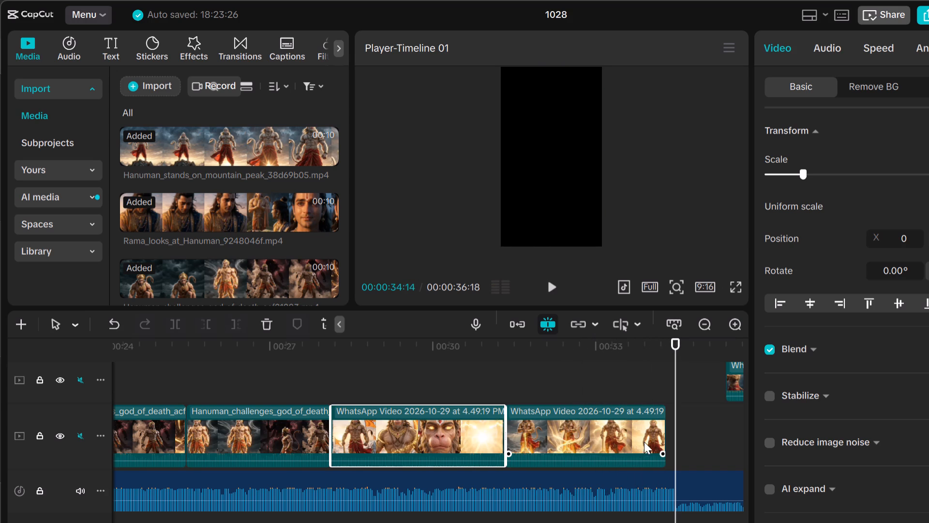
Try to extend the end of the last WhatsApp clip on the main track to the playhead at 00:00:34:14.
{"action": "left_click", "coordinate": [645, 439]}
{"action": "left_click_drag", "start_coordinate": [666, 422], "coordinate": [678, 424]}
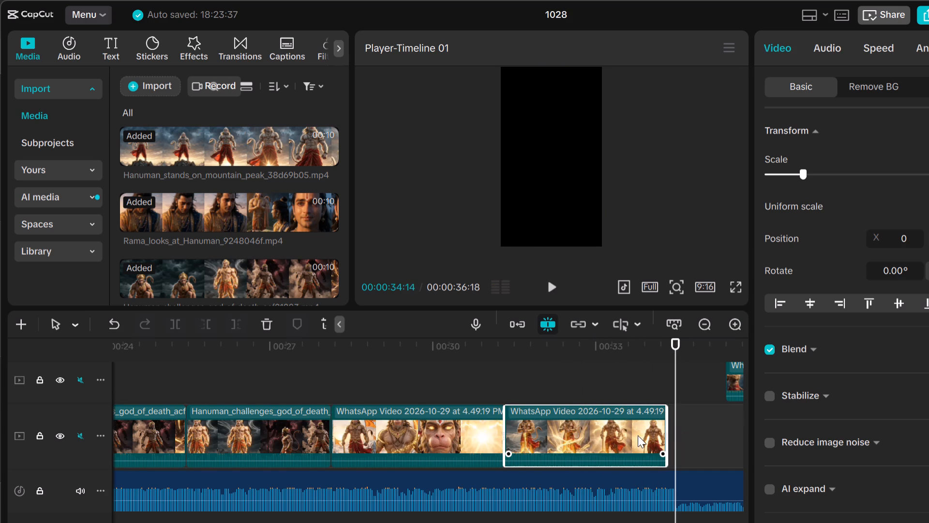
Slow the last WhatsApp clip on the main track to 0.88x speed and play back its ending.
{"action": "left_click_drag", "start_coordinate": [675, 384], "coordinate": [662, 385]}
{"action": "left_click", "coordinate": [654, 422]}
{"action": "left_click", "coordinate": [640, 429]}
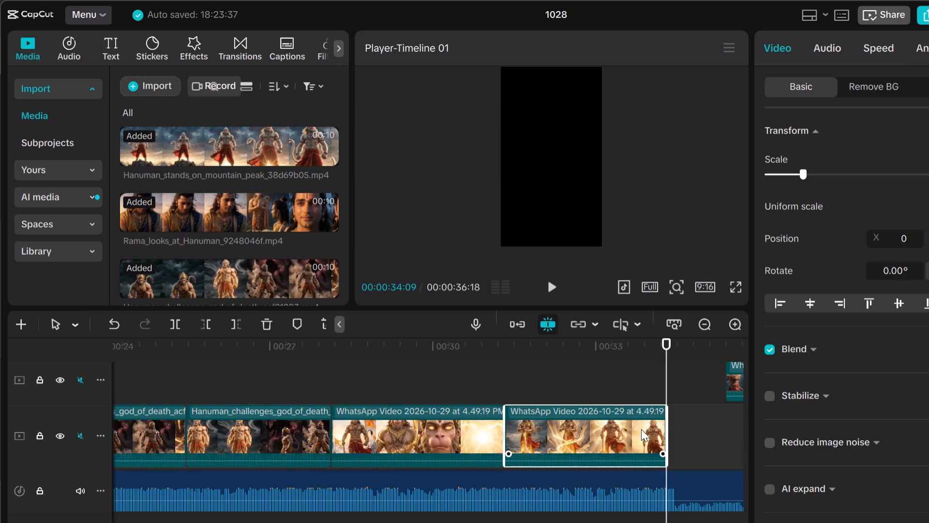
{"action": "left_click", "coordinate": [634, 434]}
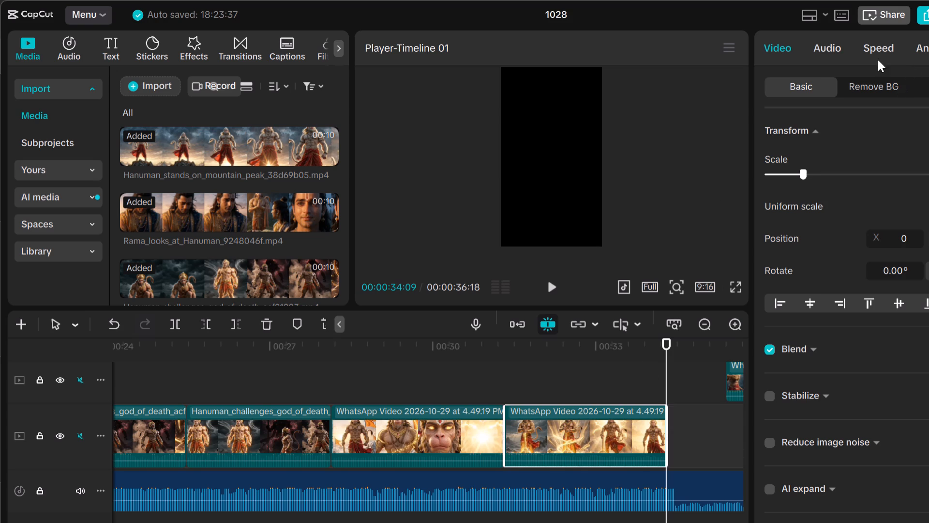
{"action": "left_click", "coordinate": [878, 49]}
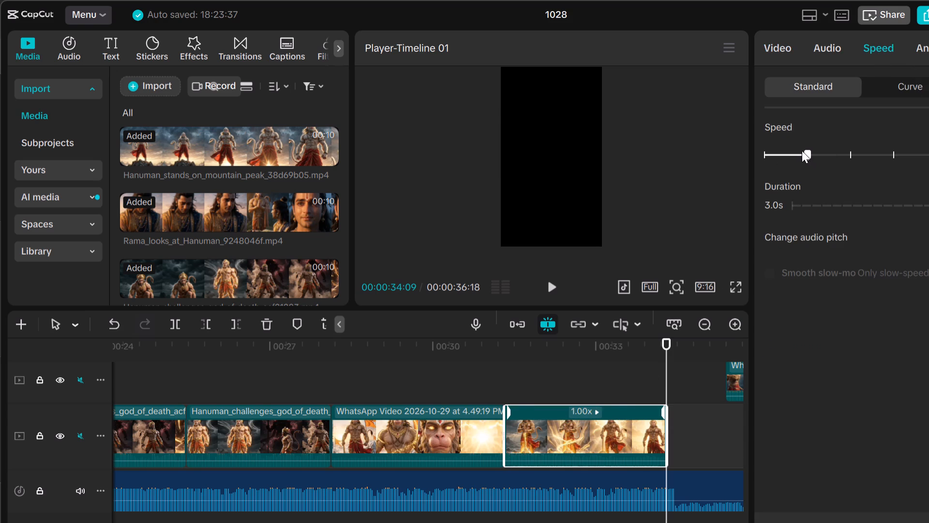
{"action": "left_click", "coordinate": [802, 151]}
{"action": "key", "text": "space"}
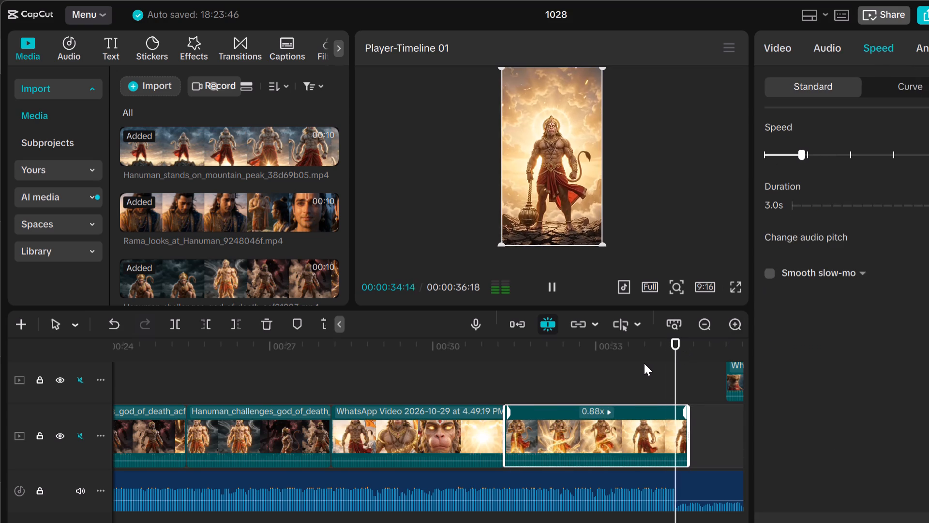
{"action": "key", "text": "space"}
Select the short WhatsApp clip on the upper track, with the playhead at 00:00:35:23.
{"action": "left_click_drag", "start_coordinate": [713, 357], "coordinate": [687, 371]}
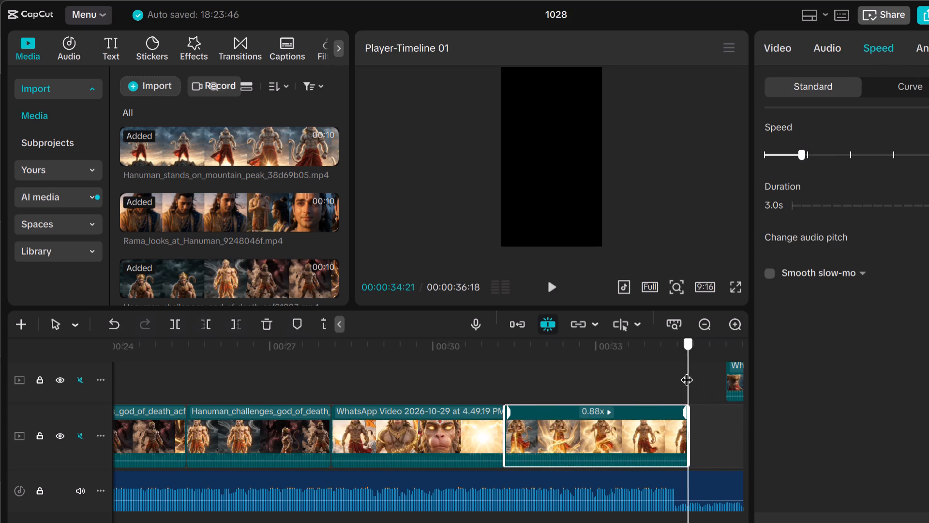
{"action": "left_click_drag", "start_coordinate": [687, 371], "coordinate": [519, 384]}
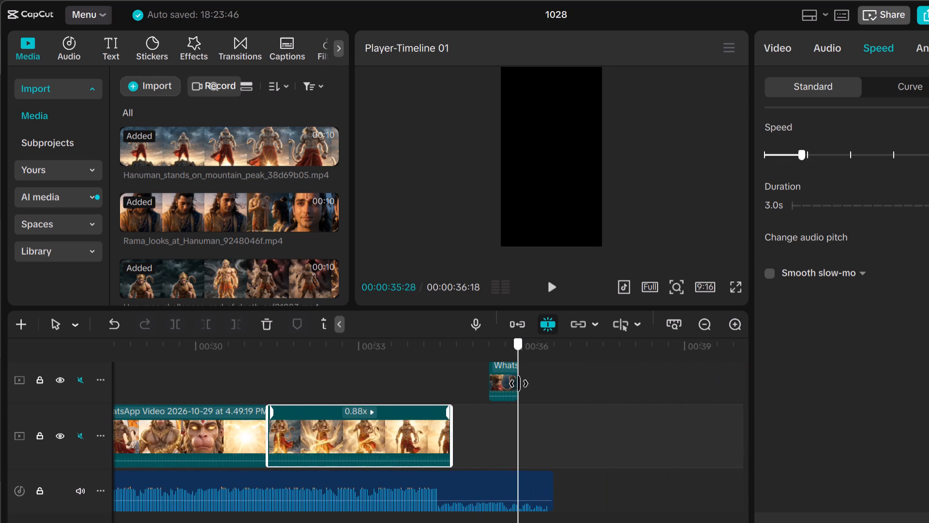
{"action": "left_click_drag", "start_coordinate": [519, 384], "coordinate": [509, 385]}
{"action": "right_click", "coordinate": [508, 387]}
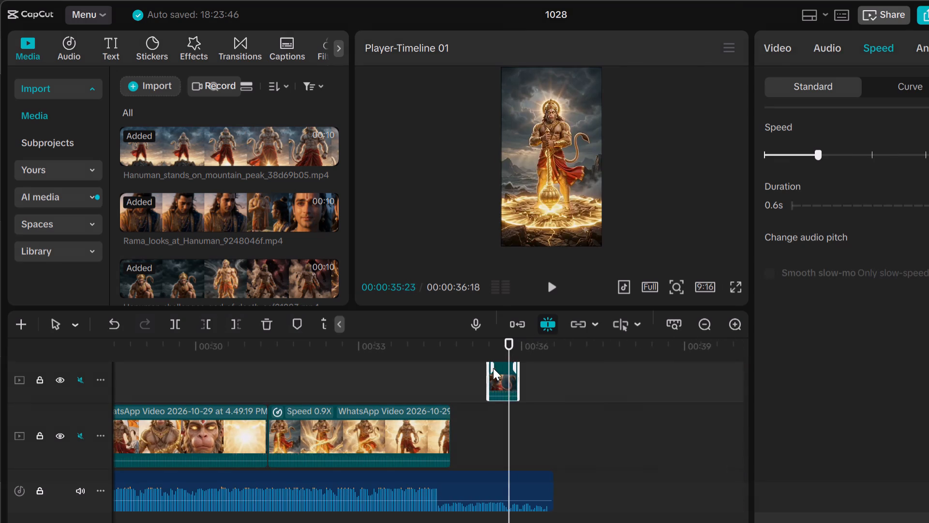
Delete the leftover 0.6 s clip on the upper video track near the end of the timeline.
{"action": "right_click", "coordinate": [493, 362]}
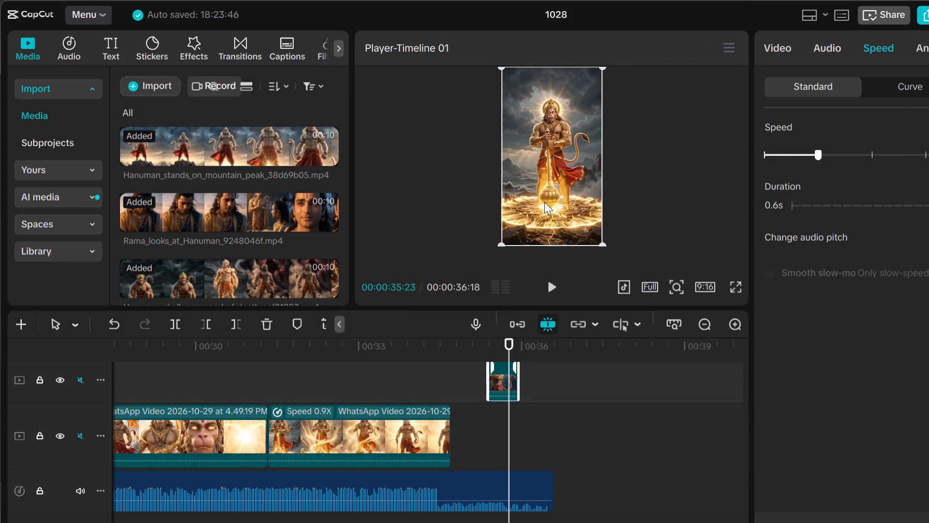
{"action": "right_click", "coordinate": [501, 371]}
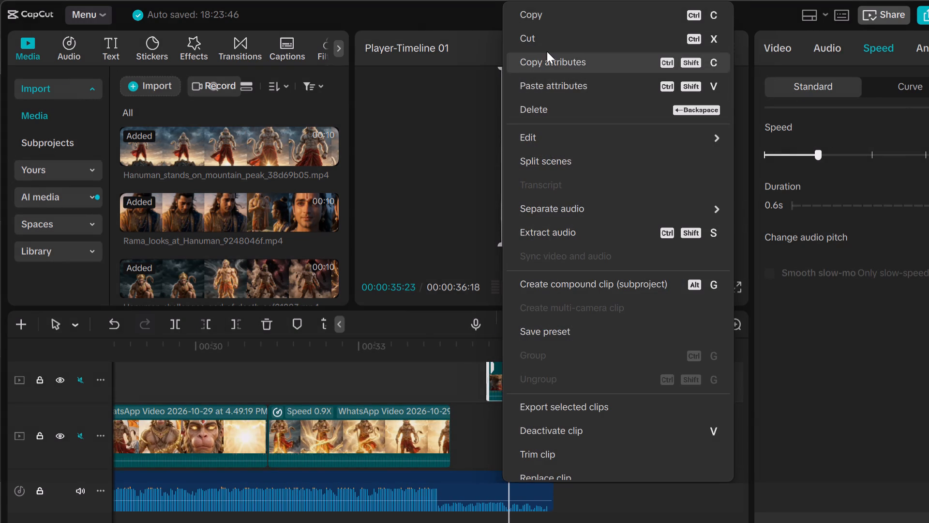
{"action": "left_click", "coordinate": [549, 112]}
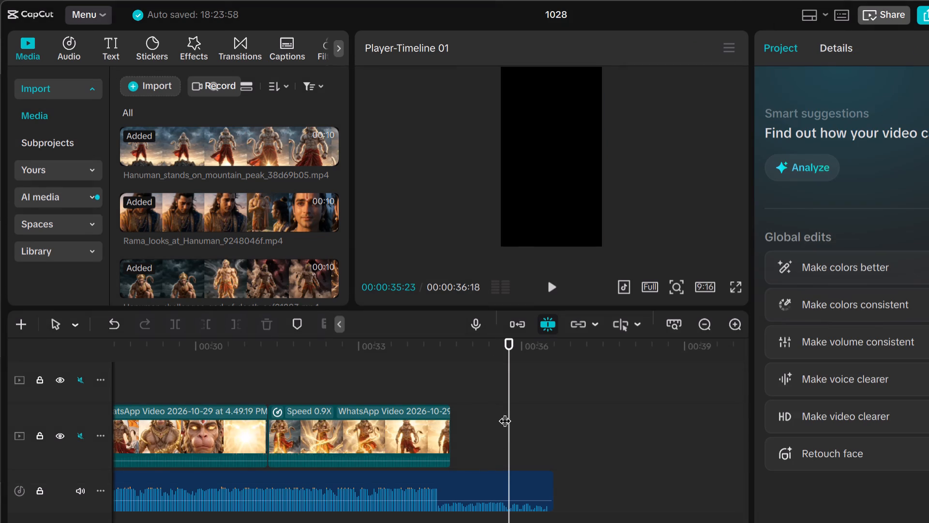
Split the audio track at 00:00:34:21, where the last video clip ends, and delete the remaining audio after it.
{"action": "left_click_drag", "start_coordinate": [506, 402], "coordinate": [452, 424]}
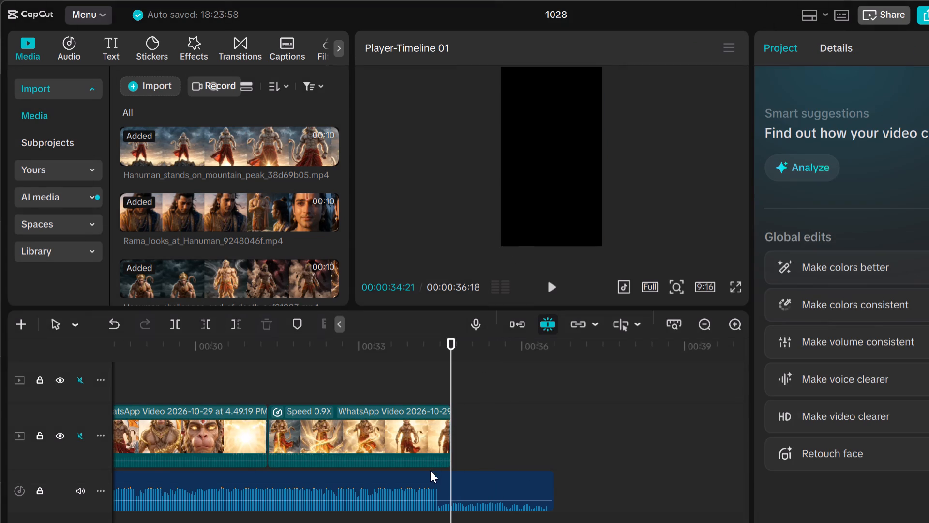
{"action": "left_click", "coordinate": [447, 480]}
{"action": "right_click", "coordinate": [448, 481]}
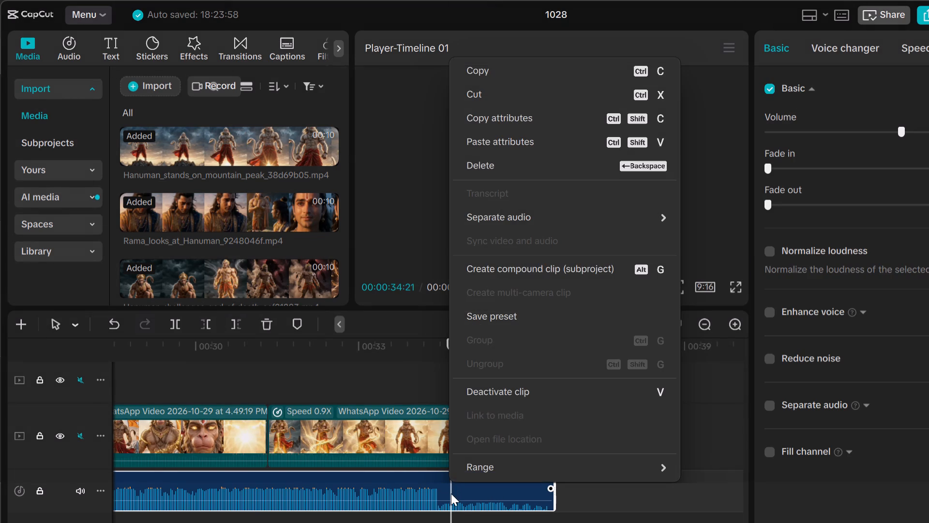
{"action": "left_click", "coordinate": [451, 494]}
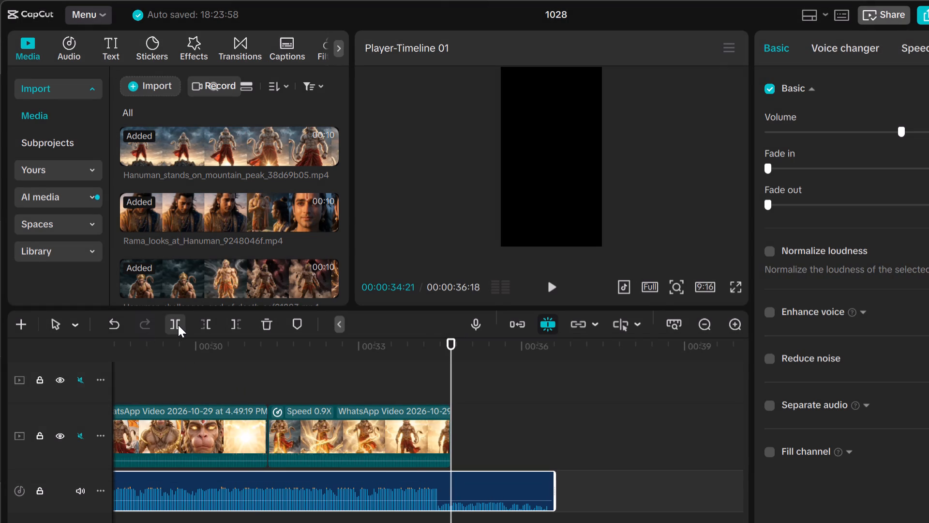
{"action": "left_click", "coordinate": [178, 324]}
{"action": "right_click_drag", "start_coordinate": [494, 490], "coordinate": [492, 495]}
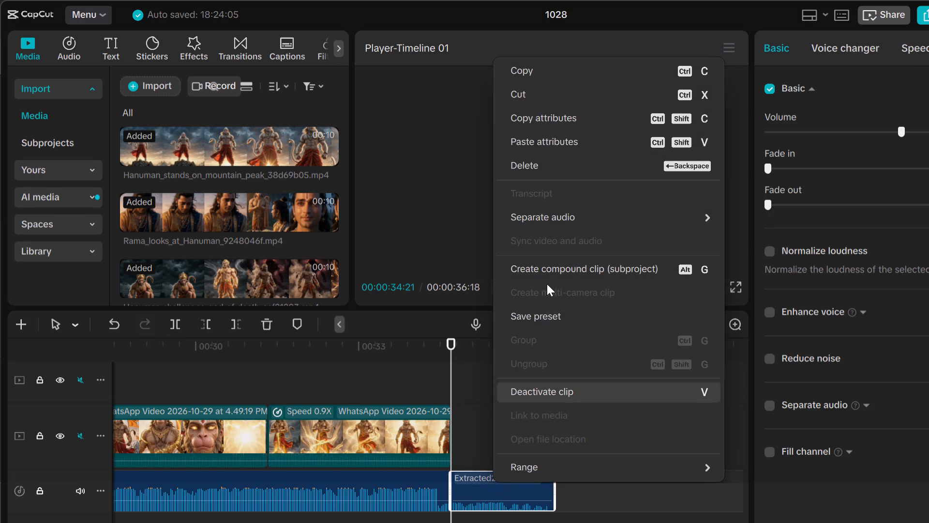
{"action": "left_click", "coordinate": [542, 171]}
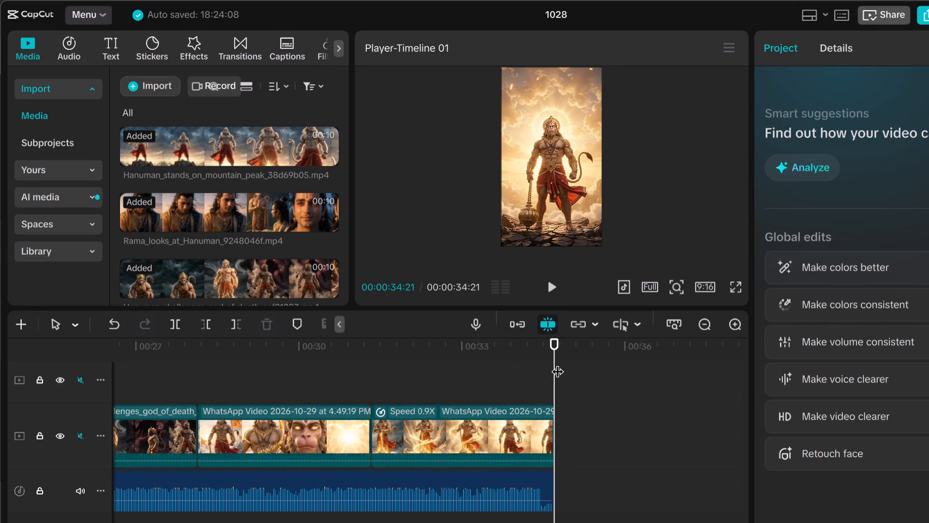
Play back the opening clips from the start of the timeline to check how they cut together.
{"action": "left_click_drag", "start_coordinate": [558, 358], "coordinate": [0, 336]}
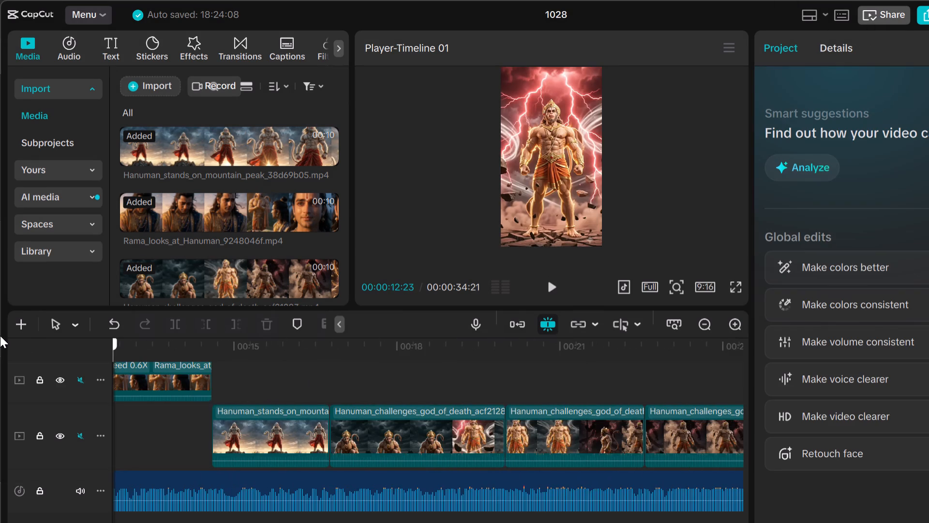
{"action": "left_click_drag", "start_coordinate": [0, 336], "coordinate": [0, 354]}
{"action": "key", "text": "space"}
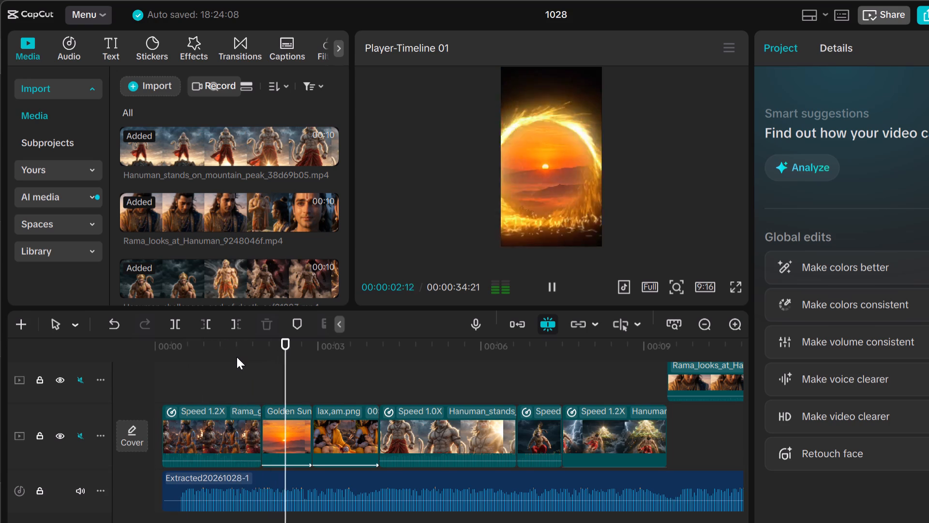
{"action": "key", "text": "space"}
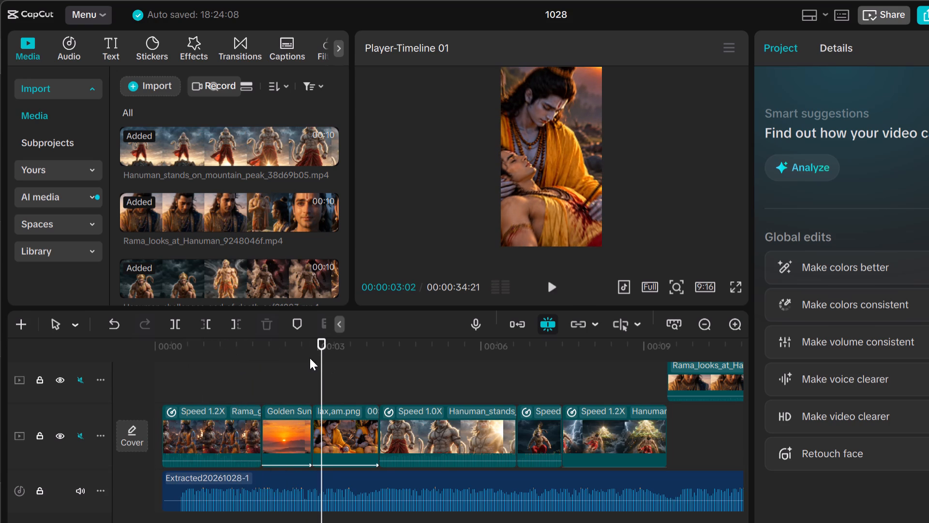
{"action": "left_click_drag", "start_coordinate": [320, 357], "coordinate": [180, 387]}
{"action": "key", "text": "space"}
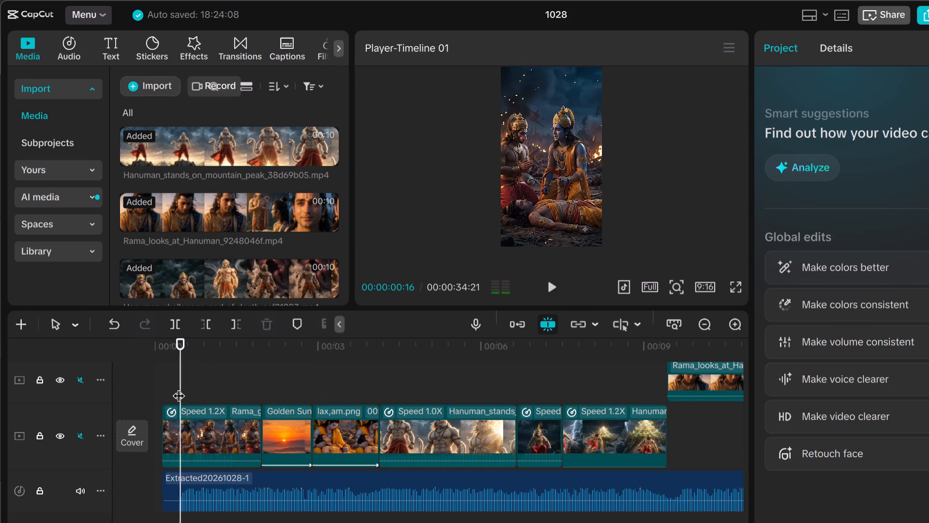
{"action": "key", "text": "space"}
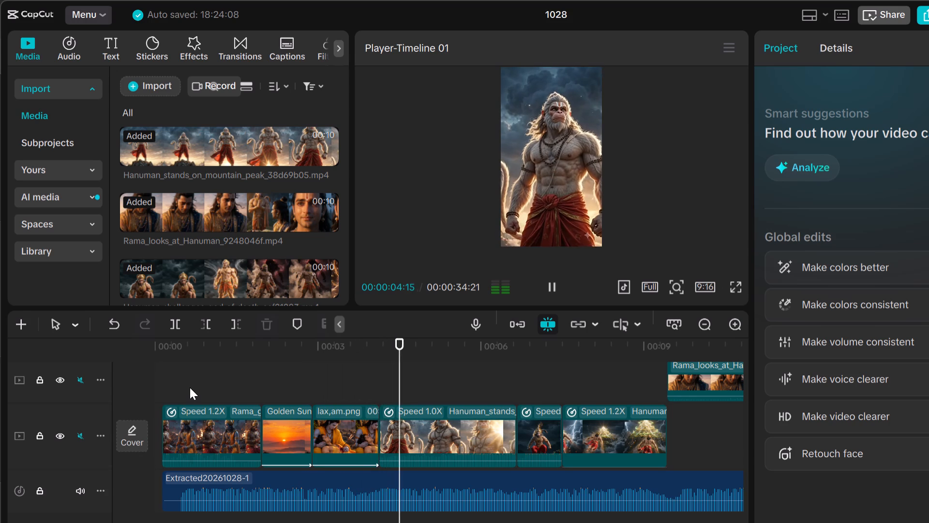
{"action": "key", "text": "space"}
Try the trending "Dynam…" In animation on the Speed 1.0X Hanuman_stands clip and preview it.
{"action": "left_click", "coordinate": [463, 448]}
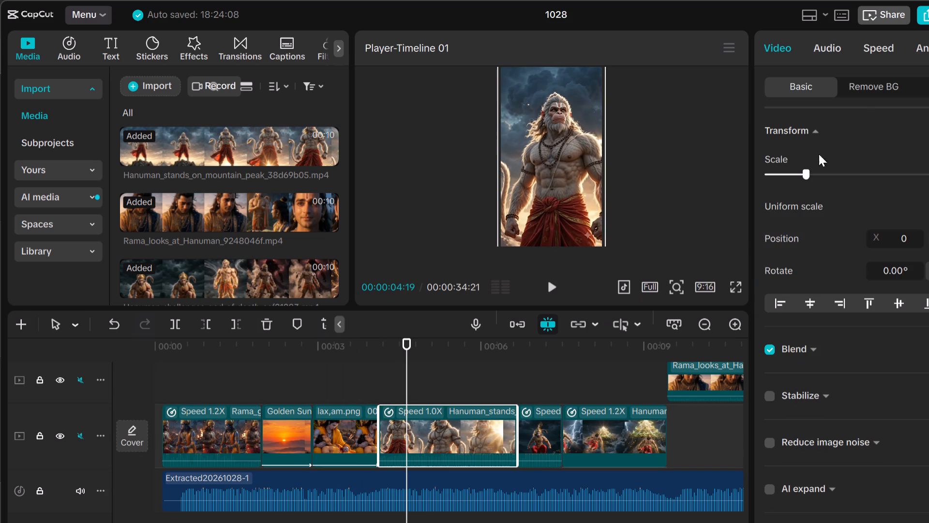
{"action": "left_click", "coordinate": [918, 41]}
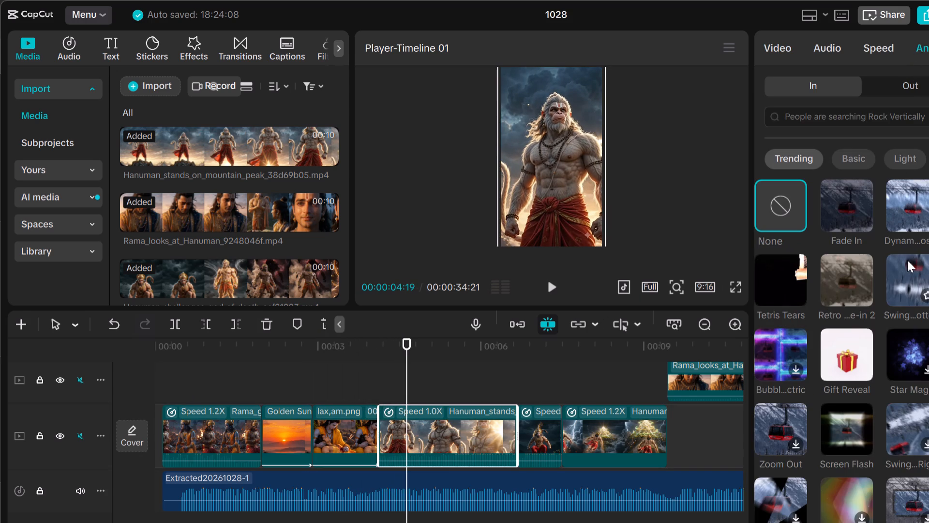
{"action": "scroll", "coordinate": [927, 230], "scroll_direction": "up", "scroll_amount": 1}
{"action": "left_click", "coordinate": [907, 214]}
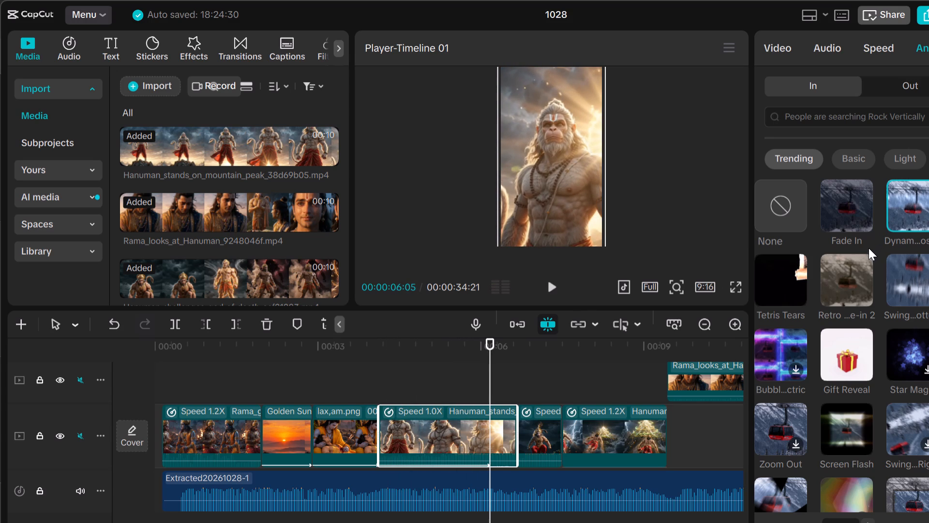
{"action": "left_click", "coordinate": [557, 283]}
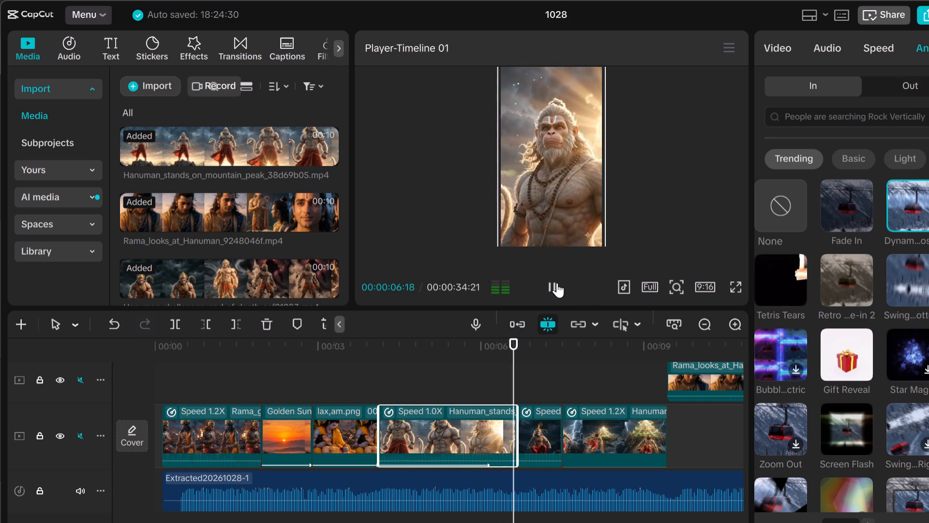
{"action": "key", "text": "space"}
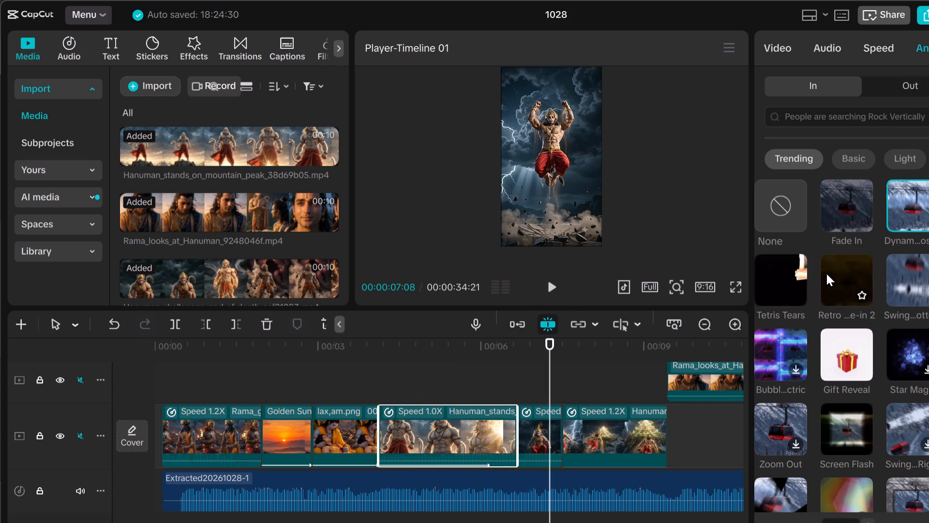
Apply the trending "Whum…" In animation to the Speed 1.0X Hanuman_stands clip and preview it.
{"action": "scroll", "coordinate": [824, 276], "scroll_direction": "down", "scroll_amount": 2}
{"action": "scroll", "coordinate": [829, 377], "scroll_direction": "down", "scroll_amount": 2}
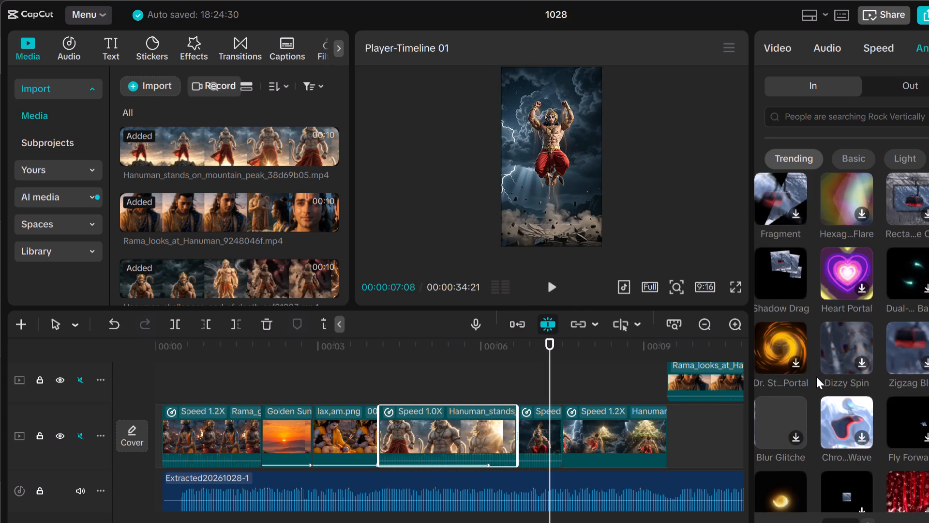
{"action": "scroll", "coordinate": [815, 378], "scroll_direction": "down", "scroll_amount": 3}
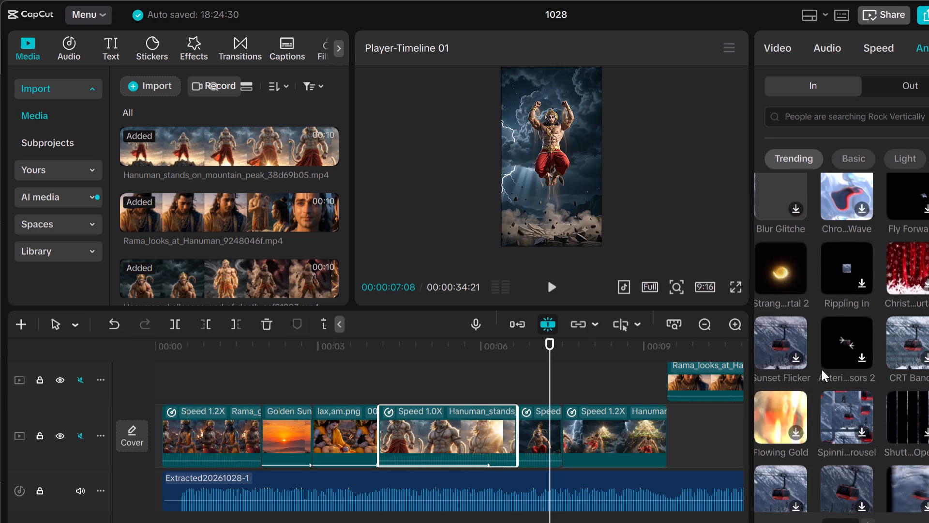
{"action": "scroll", "coordinate": [824, 356], "scroll_direction": "down", "scroll_amount": 1}
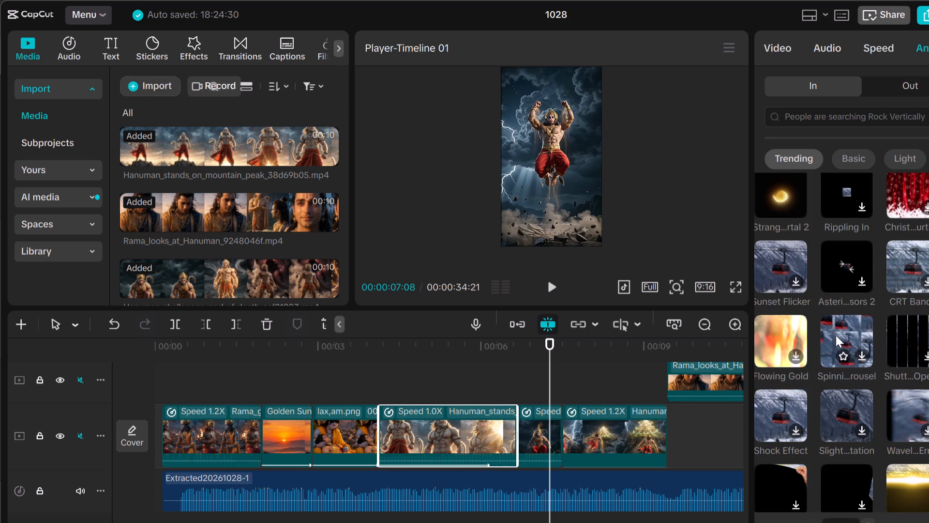
{"action": "scroll", "coordinate": [835, 341], "scroll_direction": "down", "scroll_amount": 3}
{"action": "scroll", "coordinate": [858, 374], "scroll_direction": "down", "scroll_amount": 1}
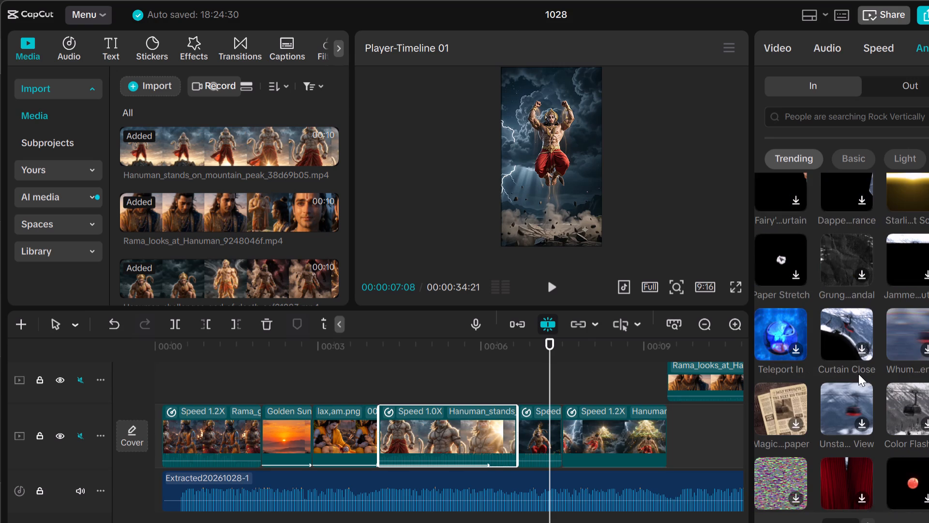
{"action": "left_click", "coordinate": [899, 334]}
{"action": "scroll", "coordinate": [876, 318], "scroll_direction": "up", "scroll_amount": 2}
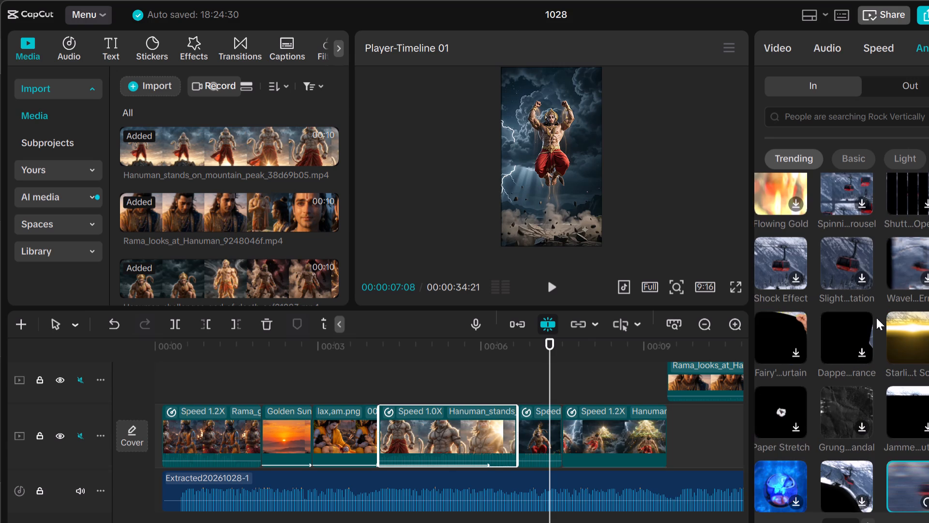
{"action": "scroll", "coordinate": [893, 313], "scroll_direction": "up", "scroll_amount": 5}
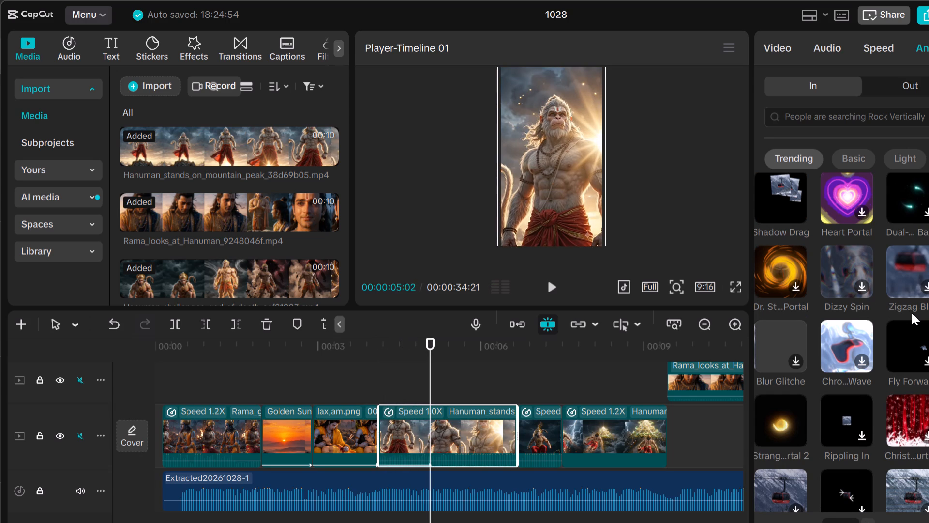
{"action": "left_click", "coordinate": [562, 288]}
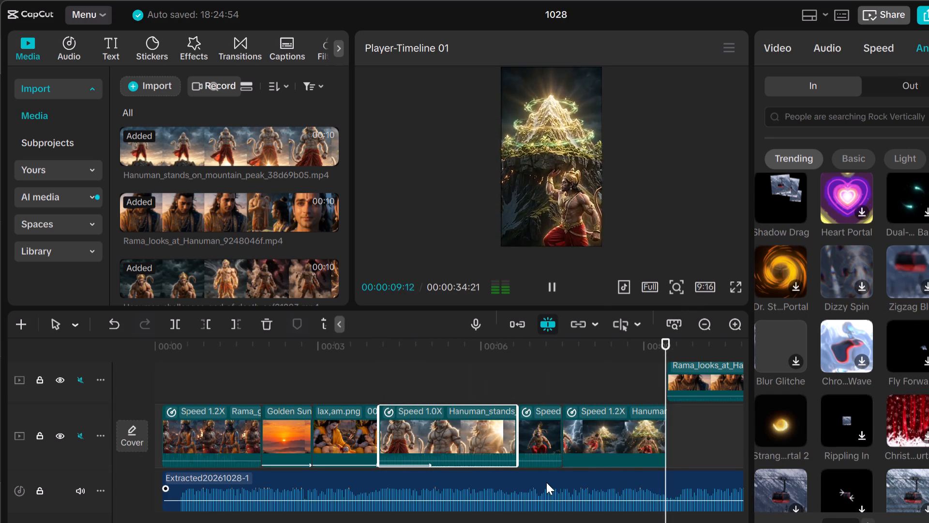
Apply the same "Whum…" In animation to the short clip right after the Hanuman_stands clip and preview it.
{"action": "left_click", "coordinate": [521, 424]}
{"action": "left_click", "coordinate": [537, 427]}
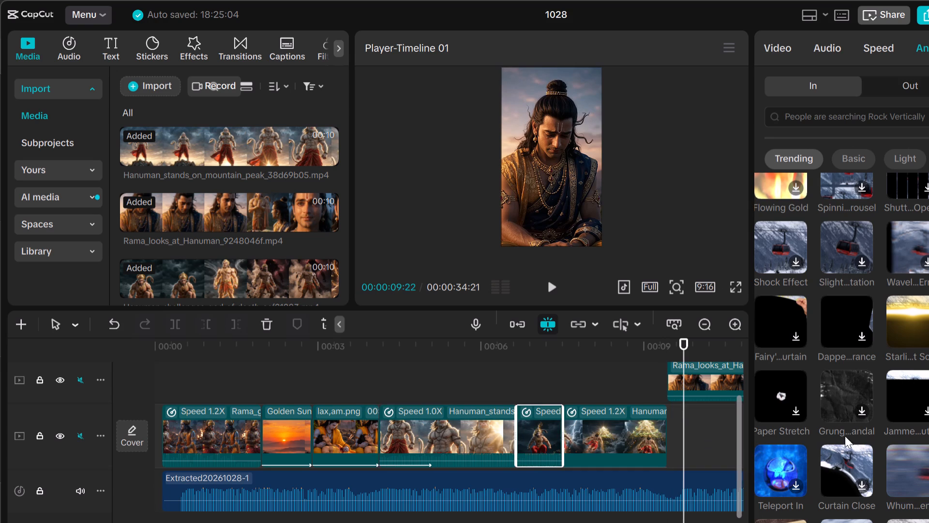
{"action": "left_click", "coordinate": [899, 465]}
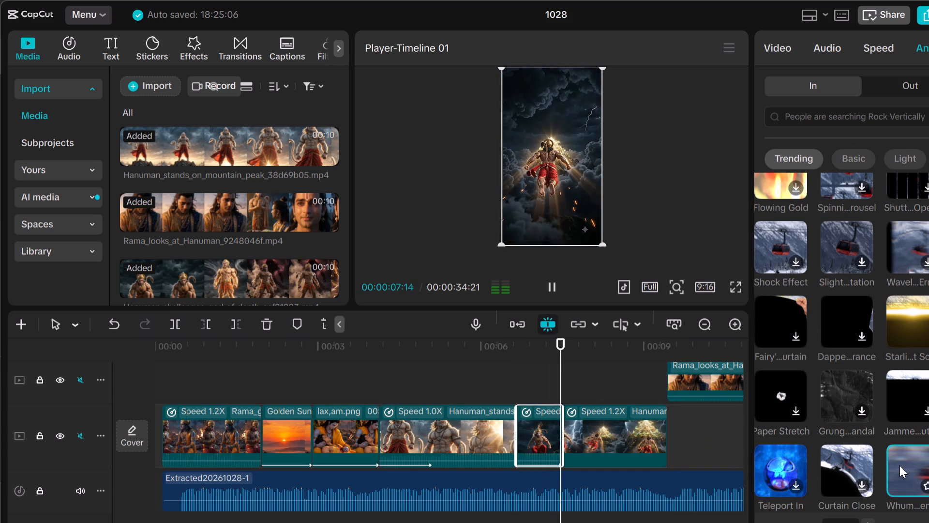
{"action": "left_click_drag", "start_coordinate": [562, 370], "coordinate": [534, 383]}
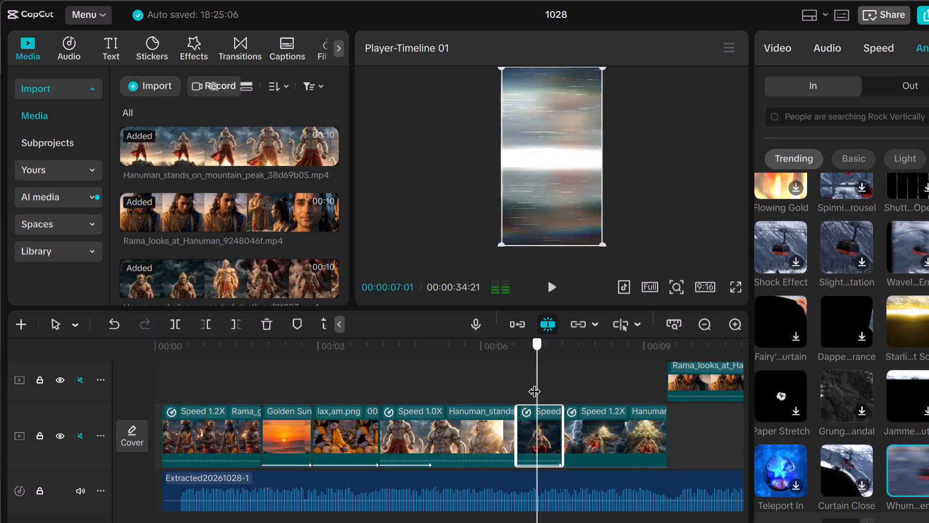
Replay the short clip right after the Speed 1.0X Hanuman_stands clip and remove its "Whum…" In animation.
{"action": "left_click_drag", "start_coordinate": [534, 383], "coordinate": [539, 389]}
{"action": "left_click_drag", "start_coordinate": [539, 389], "coordinate": [560, 392]}
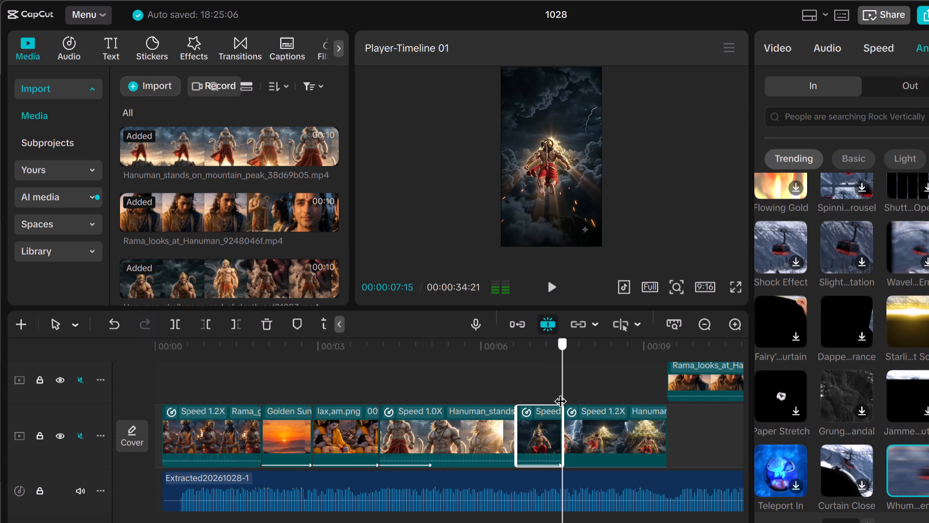
{"action": "left_click_drag", "start_coordinate": [560, 392], "coordinate": [511, 405]}
{"action": "key", "text": "space"}
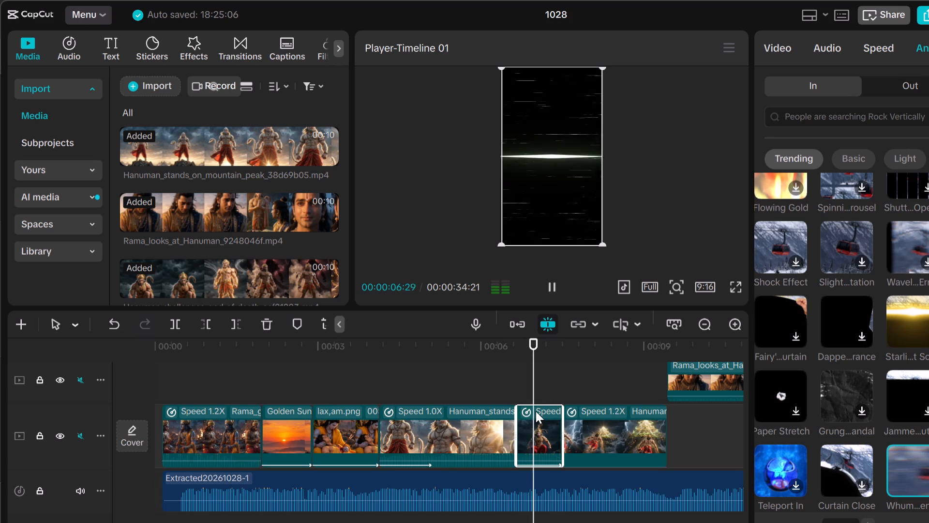
{"action": "key", "text": "space"}
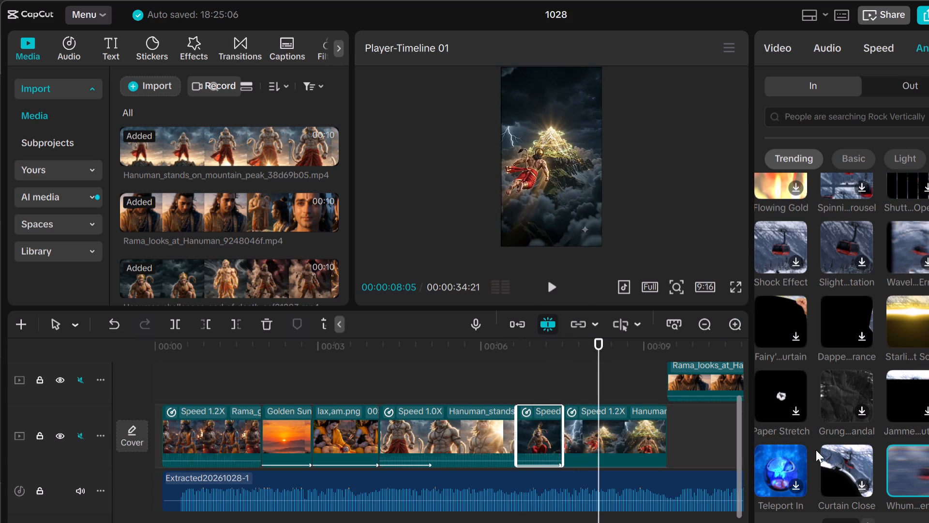
{"action": "scroll", "coordinate": [782, 213], "scroll_direction": "down", "scroll_amount": 3}
{"action": "scroll", "coordinate": [797, 233], "scroll_direction": "up", "scroll_amount": 13}
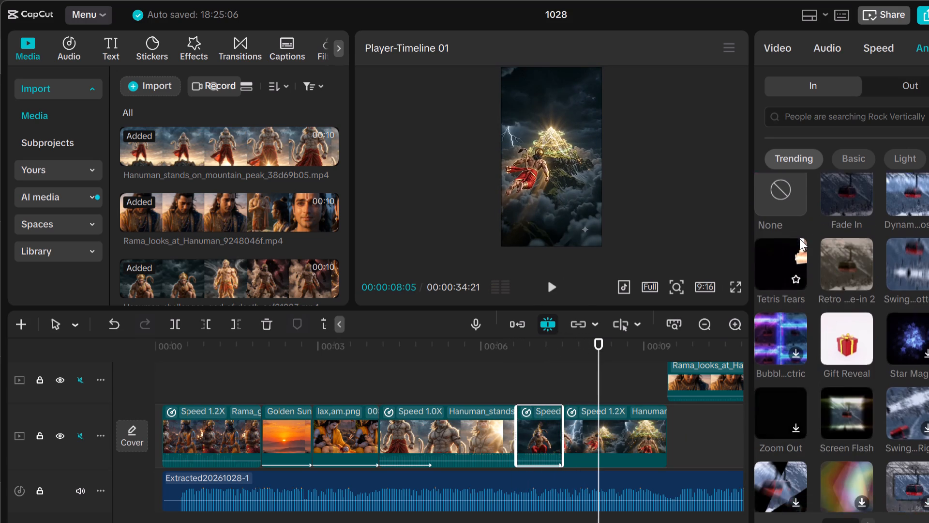
{"action": "scroll", "coordinate": [799, 238], "scroll_direction": "up", "scroll_amount": 6}
{"action": "left_click", "coordinate": [783, 216]}
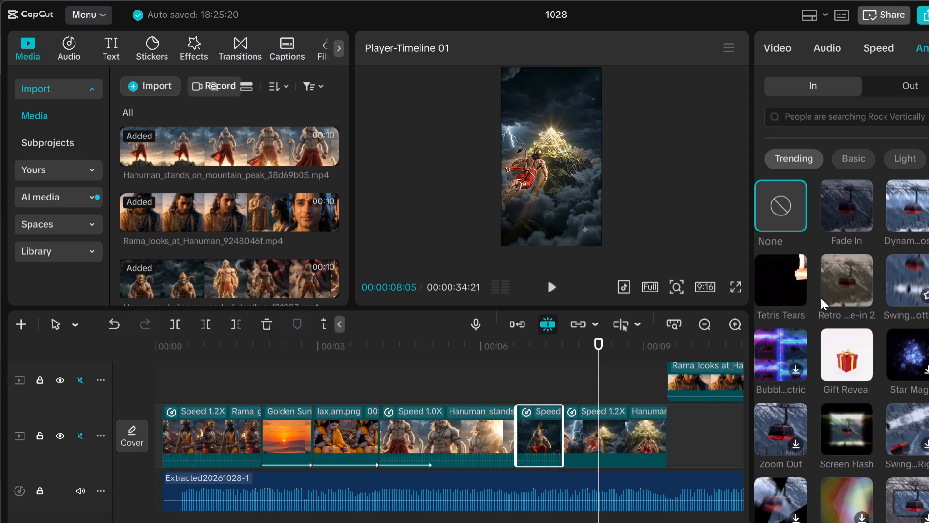
Play back the Speed 1.2X Hanuman clip through to the start of the upper-track Rama_looks_at_Hanuman clip.
{"action": "left_click_drag", "start_coordinate": [597, 365], "coordinate": [576, 380]}
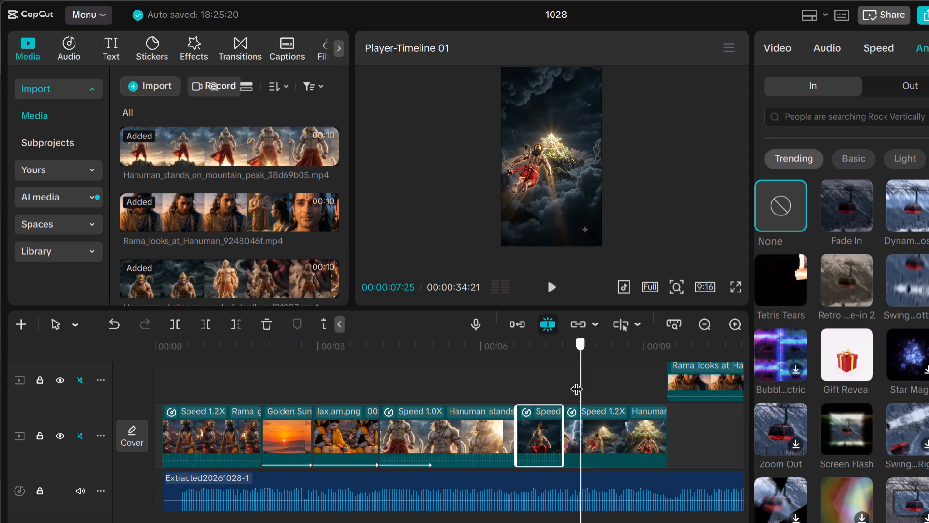
{"action": "left_click_drag", "start_coordinate": [576, 380], "coordinate": [569, 390]}
{"action": "key", "text": "space"}
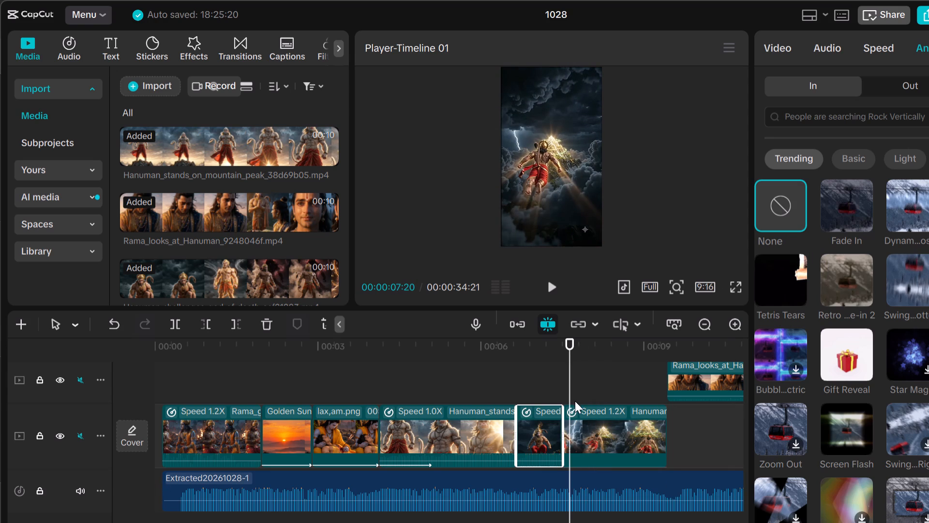
{"action": "key", "text": "space"}
{"action": "key", "text": "space"}
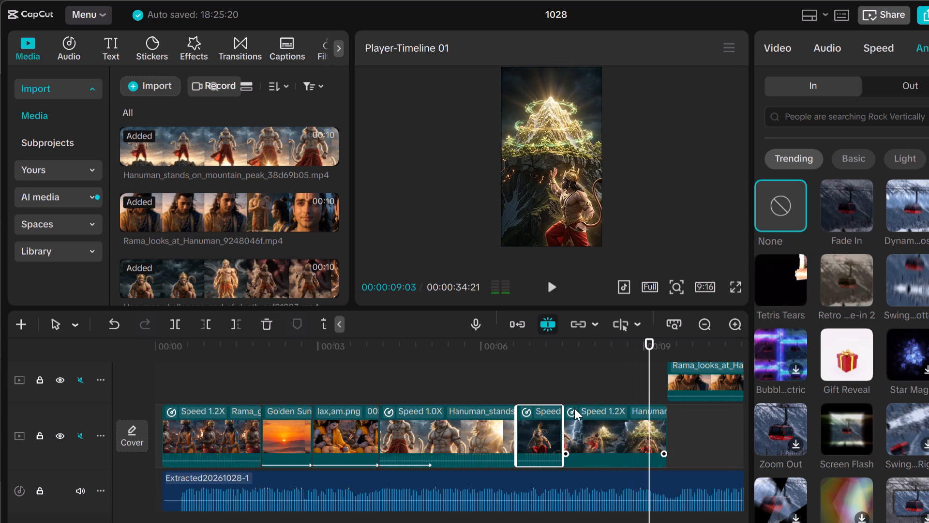
{"action": "key", "text": "space"}
{"action": "key", "text": "space"}
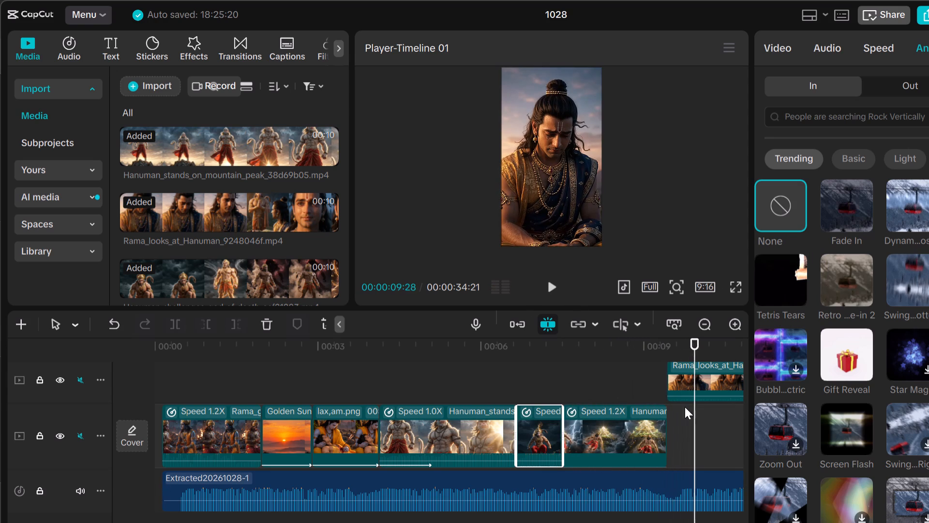
Look through the trending In animations for the first upper-track Rama_looks_at_Hanuman clip and play it into the next clip.
{"action": "left_click", "coordinate": [697, 375]}
{"action": "scroll", "coordinate": [824, 224], "scroll_direction": "down", "scroll_amount": 1}
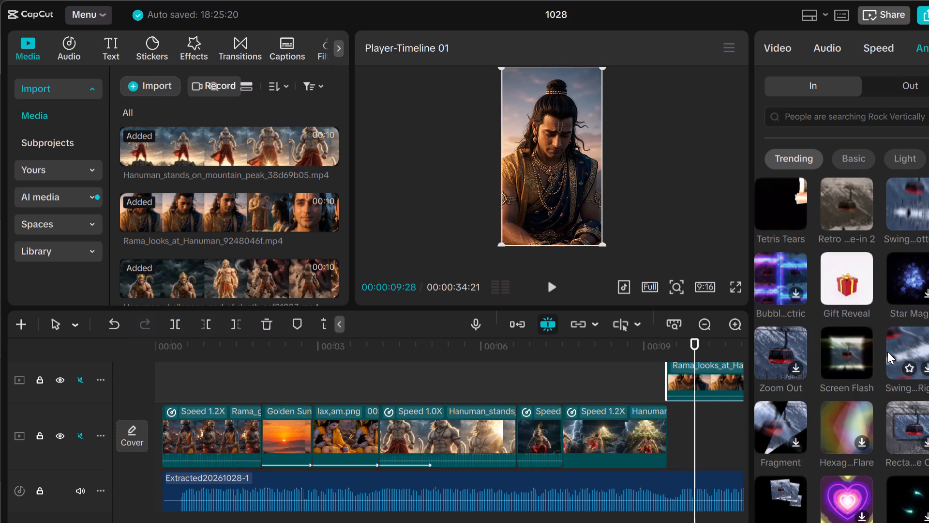
{"action": "scroll", "coordinate": [888, 352], "scroll_direction": "down", "scroll_amount": 5}
{"action": "scroll", "coordinate": [892, 361], "scroll_direction": "up", "scroll_amount": 1}
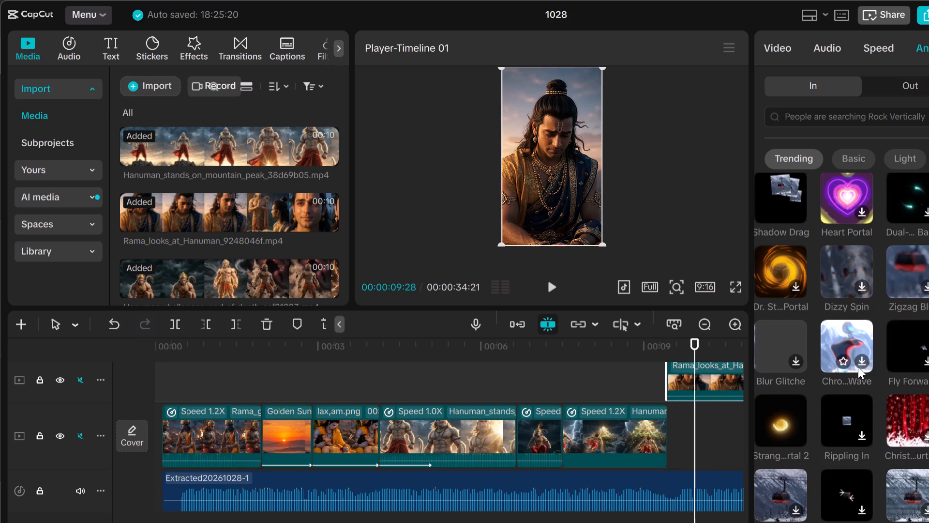
{"action": "scroll", "coordinate": [855, 365], "scroll_direction": "up", "scroll_amount": 2}
{"action": "key", "text": "space"}
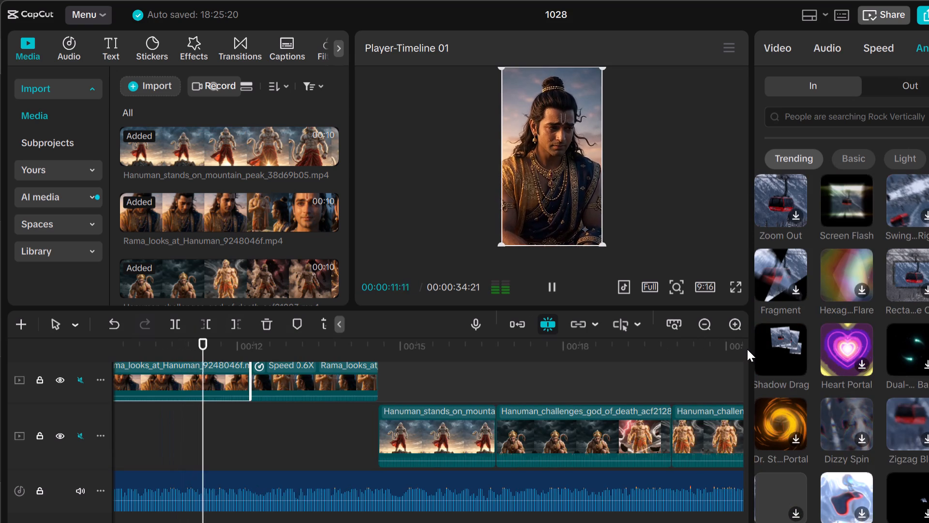
{"action": "key", "text": "space"}
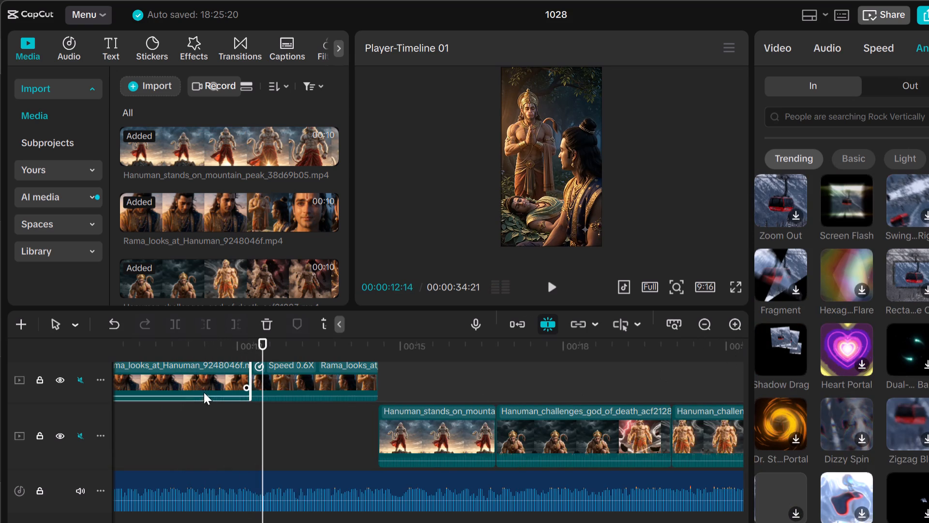
Apply the Basic "Stretch Slide" In animation to the first upper-track Rama_looks_at_Hanuman clip and preview it.
{"action": "left_click", "coordinate": [198, 383]}
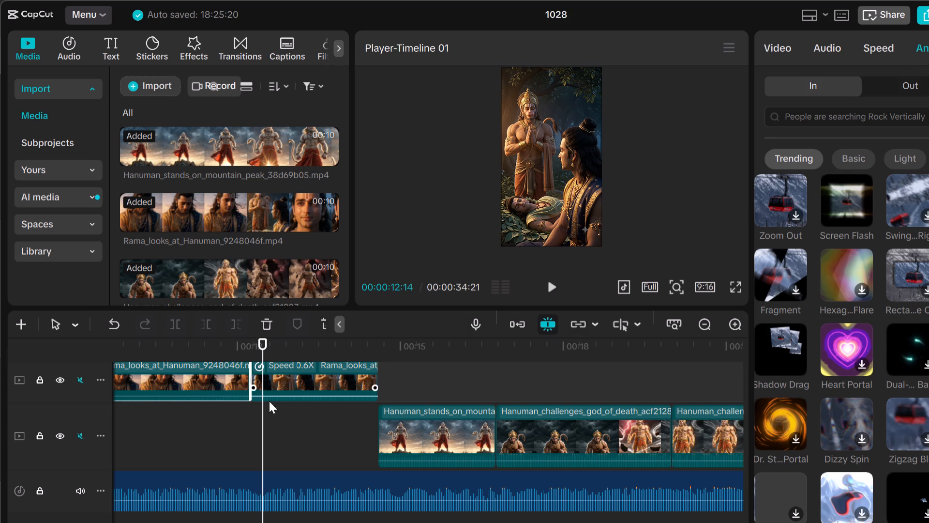
{"action": "left_click", "coordinate": [257, 409]}
{"action": "left_click_drag", "start_coordinate": [258, 409], "coordinate": [226, 414]}
{"action": "left_click", "coordinate": [205, 364]}
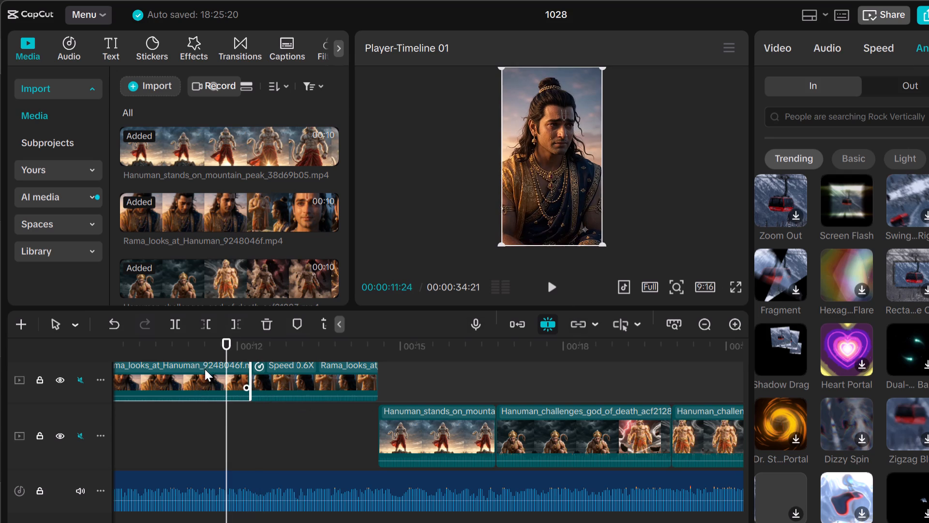
{"action": "left_click", "coordinate": [192, 381]}
{"action": "scroll", "coordinate": [865, 341], "scroll_direction": "up", "scroll_amount": 1}
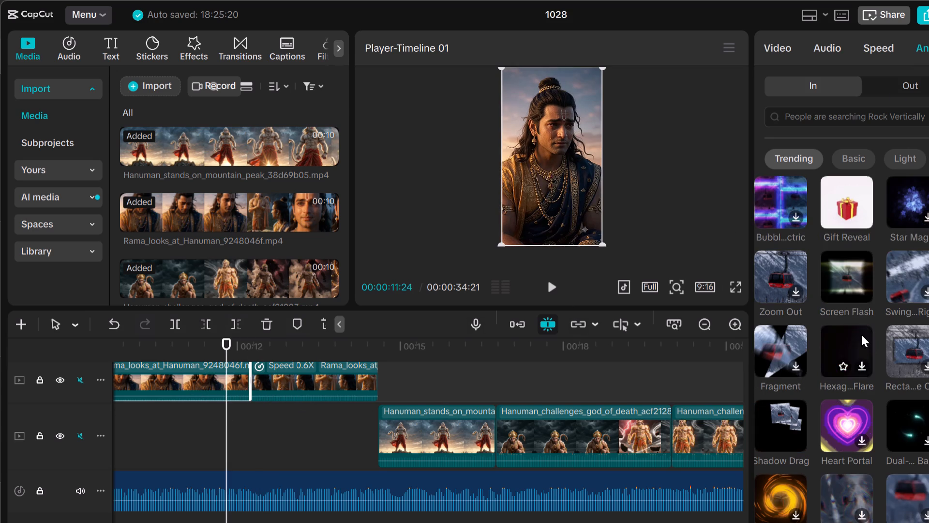
{"action": "left_click", "coordinate": [866, 166]}
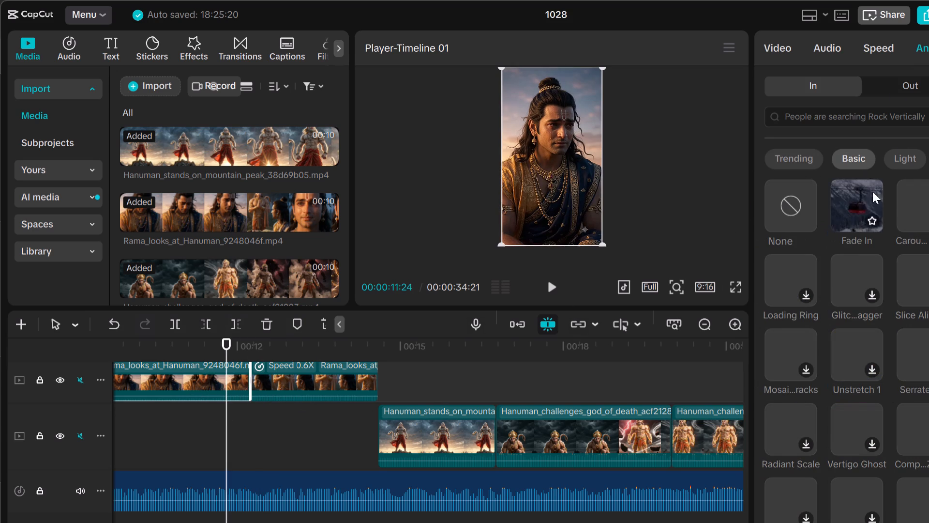
{"action": "scroll", "coordinate": [851, 314], "scroll_direction": "down", "scroll_amount": 2}
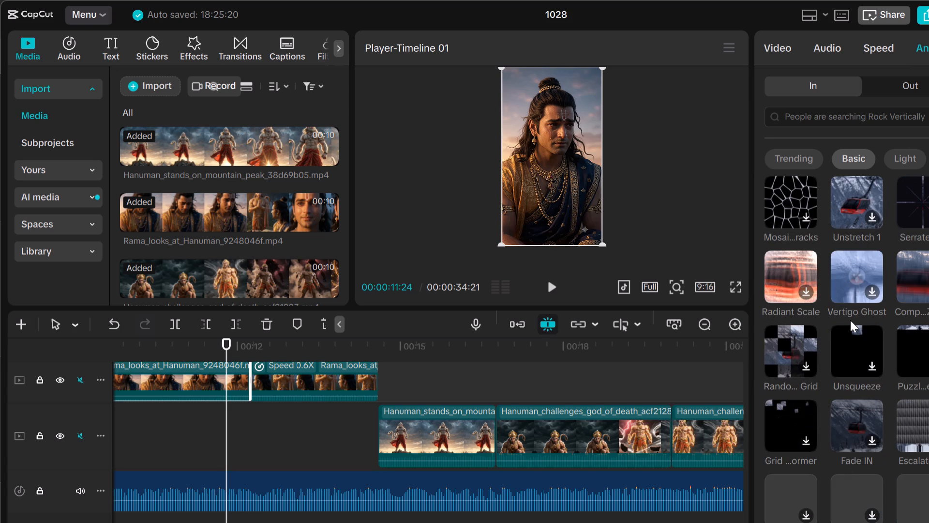
{"action": "scroll", "coordinate": [857, 347], "scroll_direction": "down", "scroll_amount": 3}
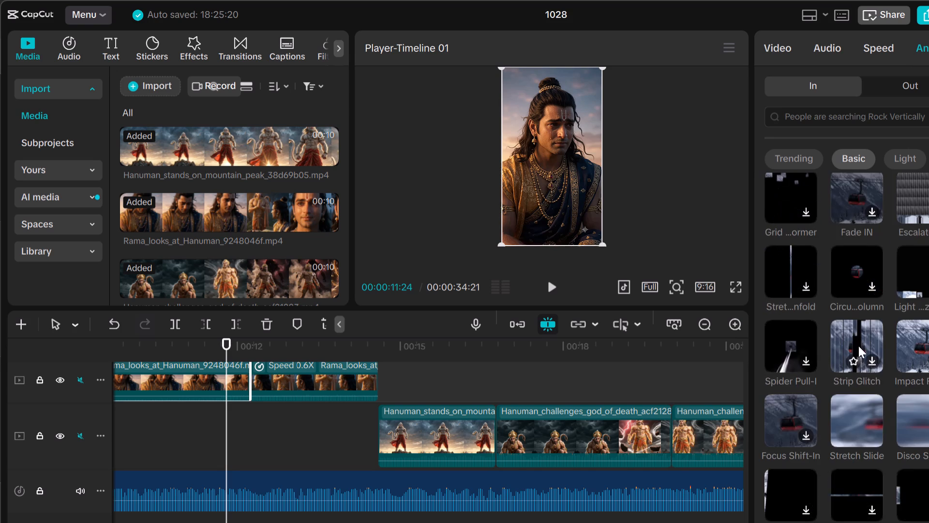
{"action": "scroll", "coordinate": [858, 346], "scroll_direction": "down", "scroll_amount": 1}
{"action": "left_click", "coordinate": [854, 339]}
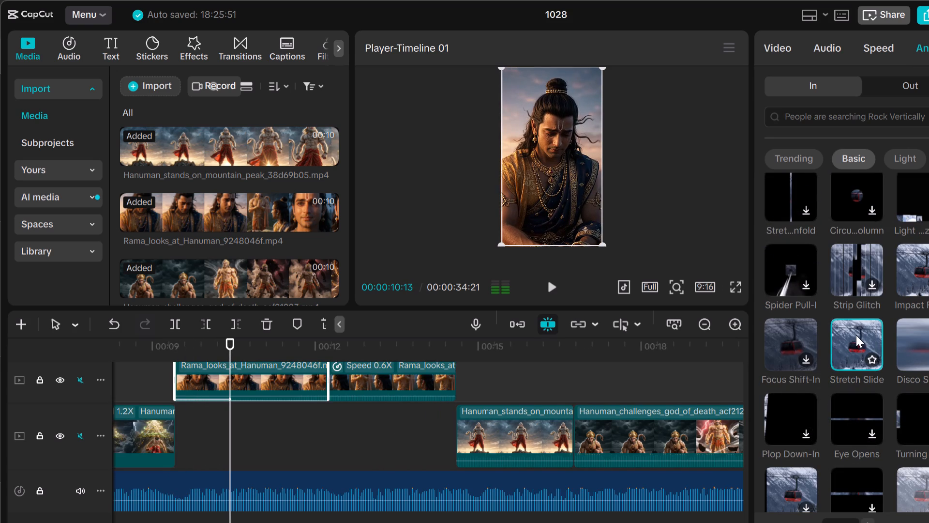
{"action": "left_click", "coordinate": [549, 283]}
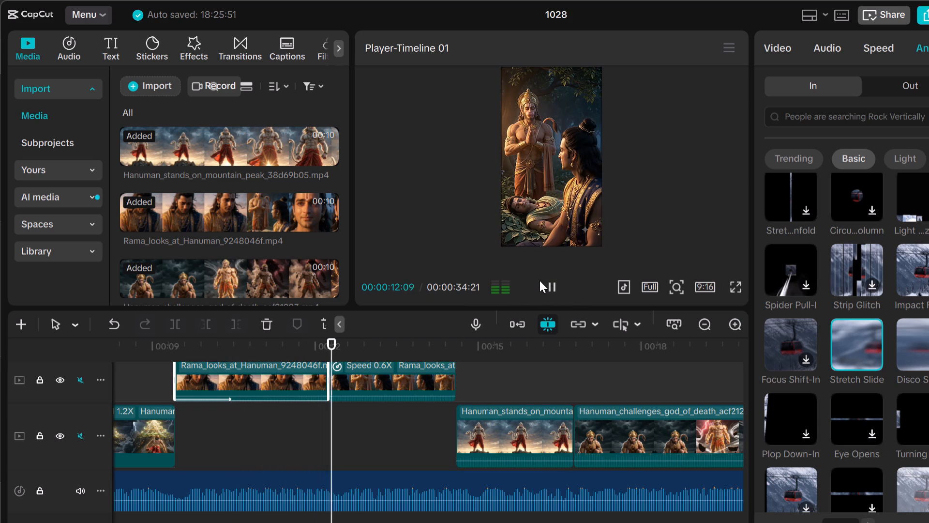
Apply the Basic "Disco S…" In animation to the Speed 0.6X Rama_looks_at_Hanuman clip on the upper track.
{"action": "left_click", "coordinate": [417, 369]}
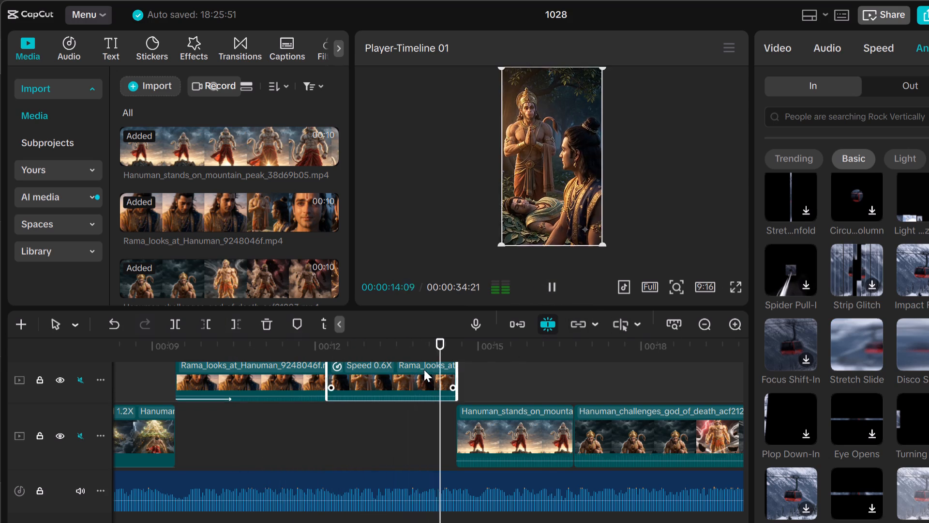
{"action": "left_click_drag", "start_coordinate": [508, 345], "coordinate": [509, 353]}
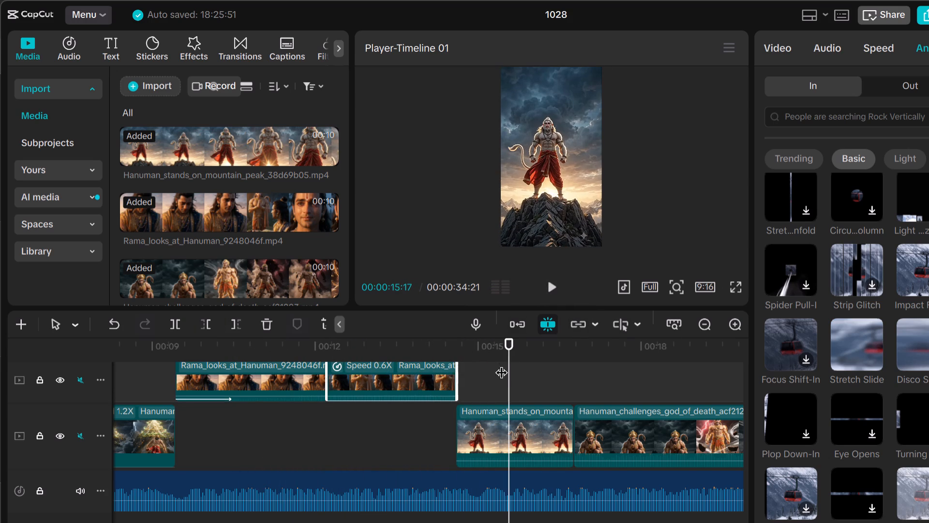
{"action": "left_click_drag", "start_coordinate": [512, 367], "coordinate": [410, 377]}
{"action": "left_click", "coordinate": [407, 375]}
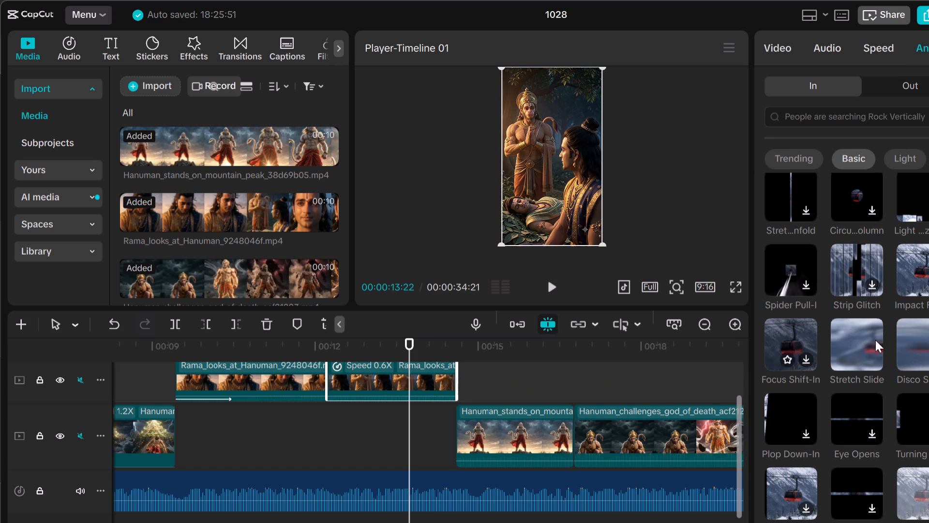
{"action": "scroll", "coordinate": [892, 354], "scroll_direction": "down", "scroll_amount": 1}
{"action": "left_click", "coordinate": [906, 269]}
{"action": "key", "text": "space"}
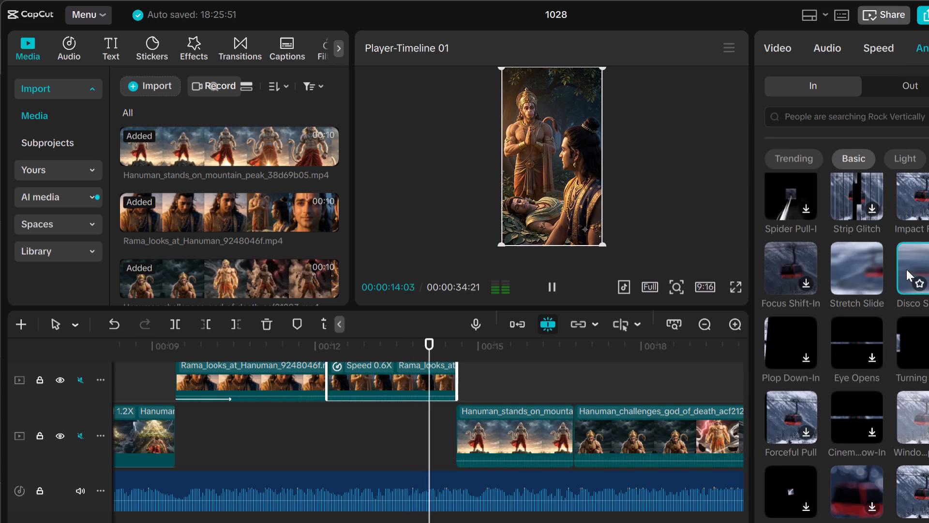
Replay the "Disco S…" In animation on the Speed 0.6X clip and watch on into the following Hanuman_stands clip.
{"action": "left_click_drag", "start_coordinate": [521, 369], "coordinate": [447, 365]}
{"action": "key", "text": "space"}
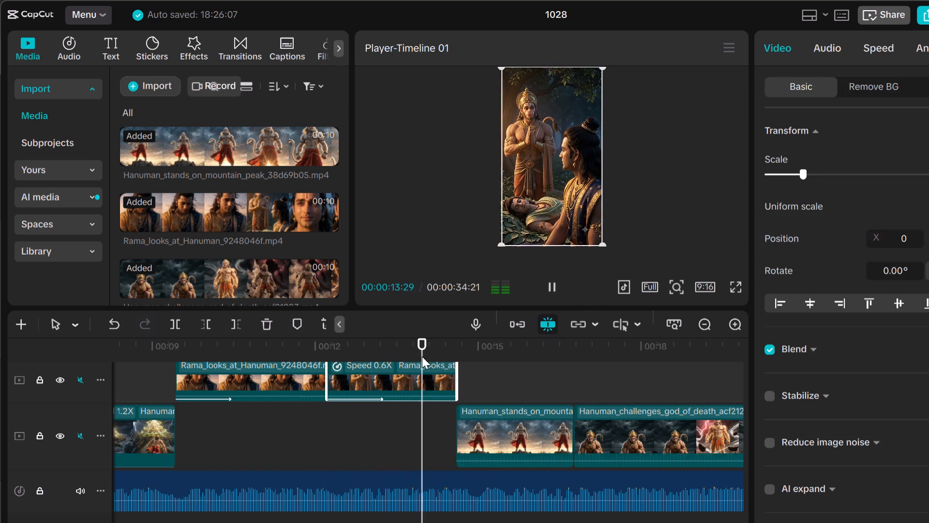
{"action": "left_click_drag", "start_coordinate": [422, 356], "coordinate": [345, 350]}
{"action": "key", "text": "space"}
{"action": "key", "text": "space"}
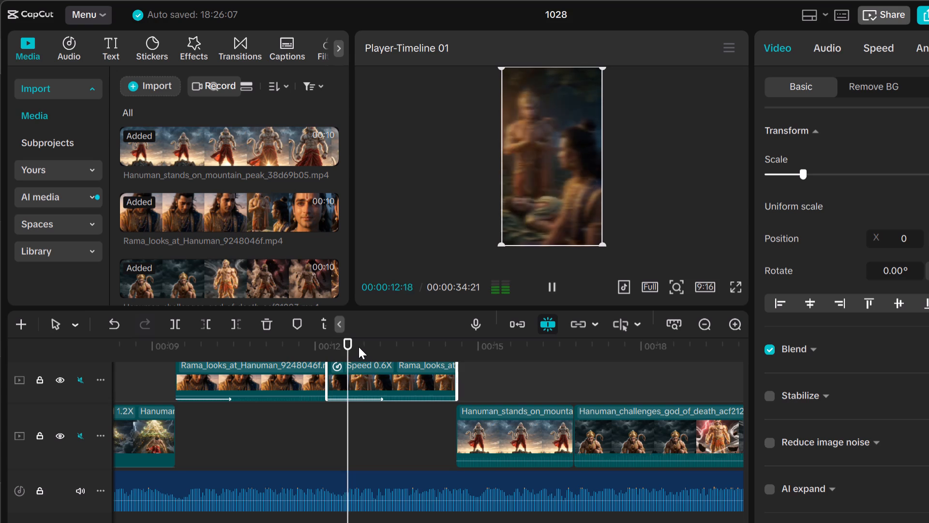
{"action": "key", "text": "space"}
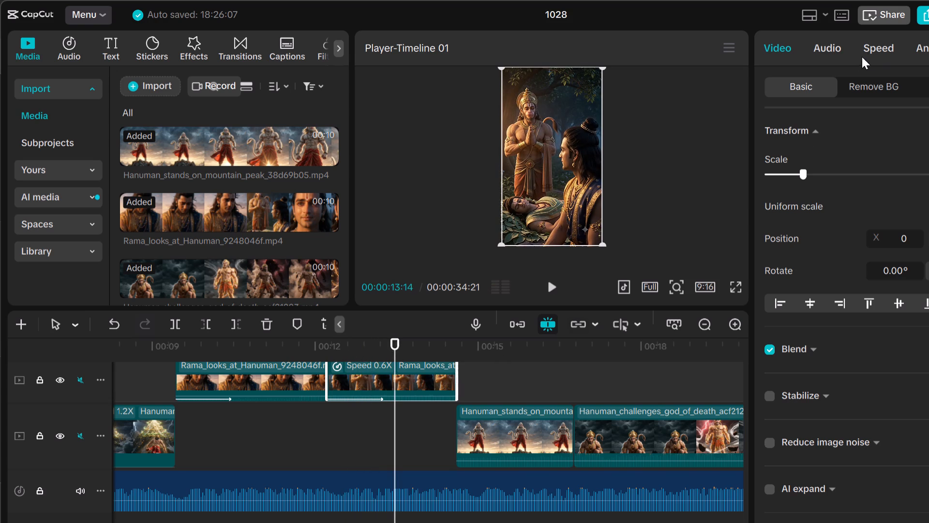
{"action": "left_click", "coordinate": [919, 49]}
{"action": "left_click", "coordinate": [924, 266]}
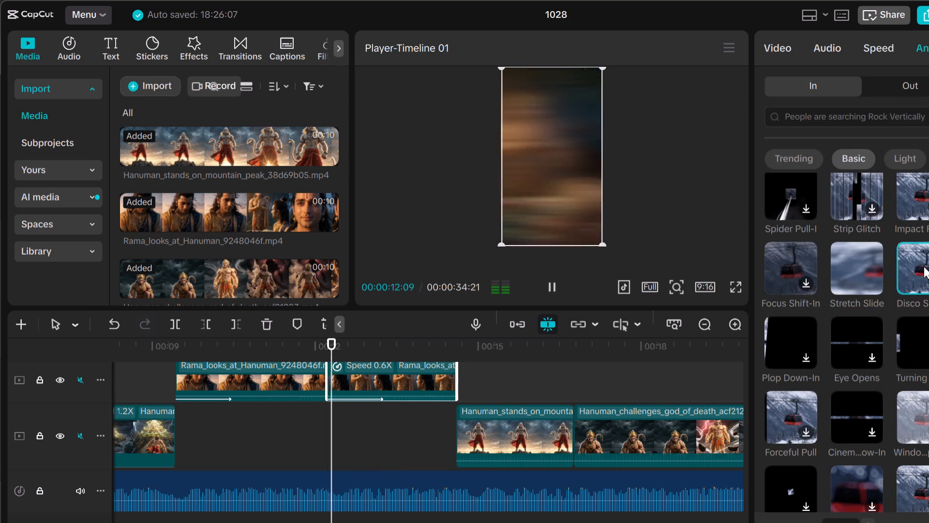
{"action": "key", "text": "space"}
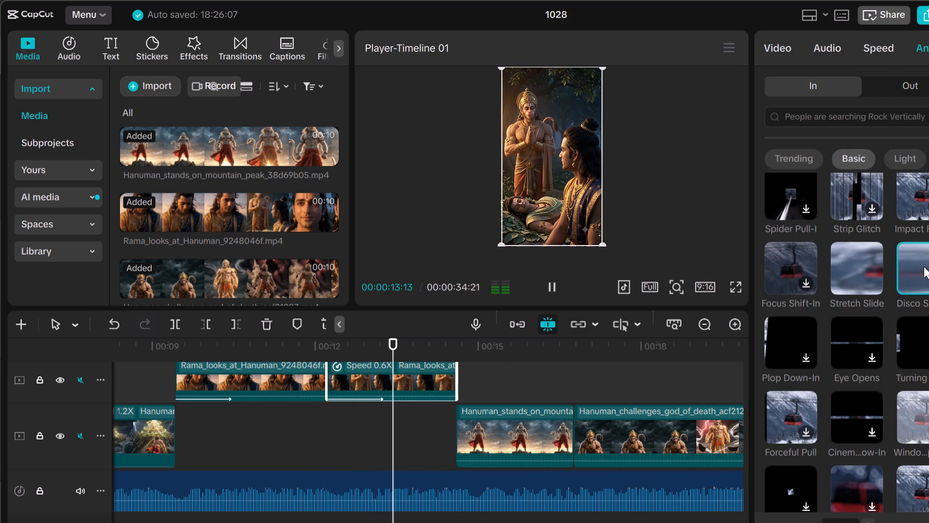
{"action": "key", "text": "space"}
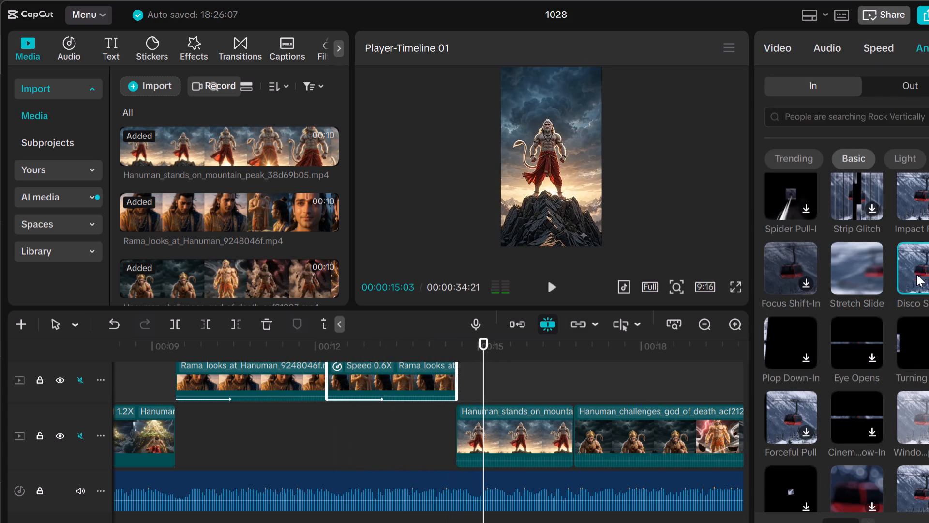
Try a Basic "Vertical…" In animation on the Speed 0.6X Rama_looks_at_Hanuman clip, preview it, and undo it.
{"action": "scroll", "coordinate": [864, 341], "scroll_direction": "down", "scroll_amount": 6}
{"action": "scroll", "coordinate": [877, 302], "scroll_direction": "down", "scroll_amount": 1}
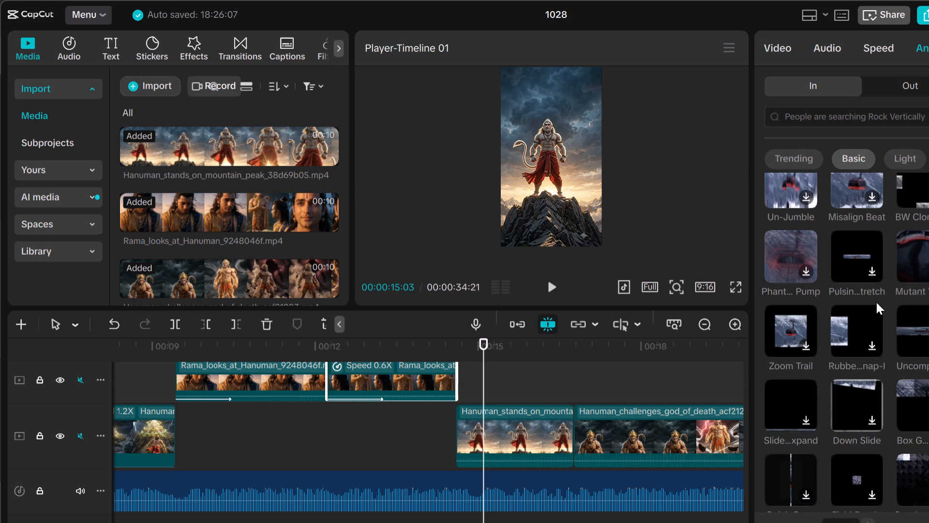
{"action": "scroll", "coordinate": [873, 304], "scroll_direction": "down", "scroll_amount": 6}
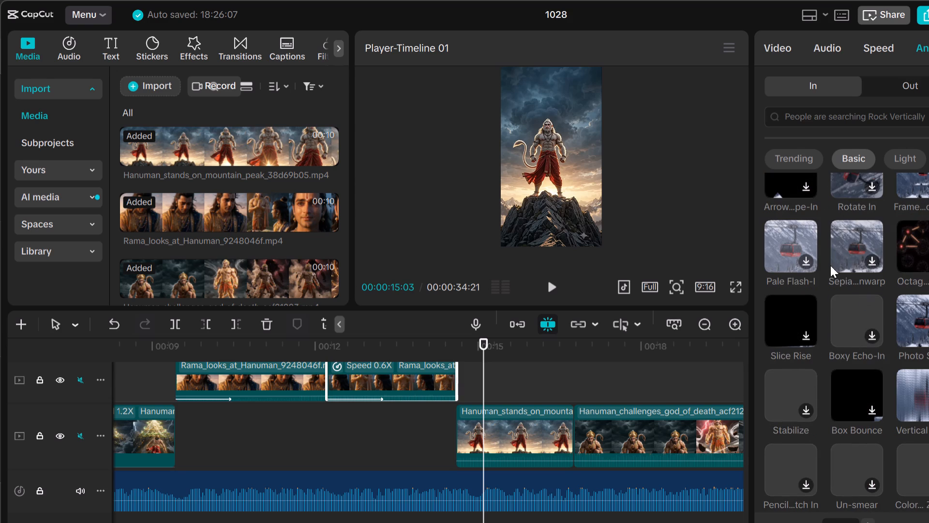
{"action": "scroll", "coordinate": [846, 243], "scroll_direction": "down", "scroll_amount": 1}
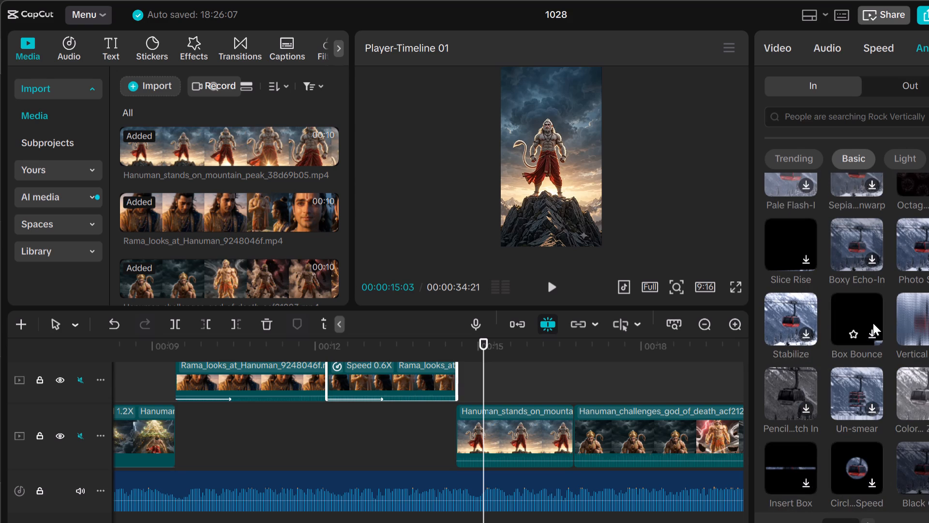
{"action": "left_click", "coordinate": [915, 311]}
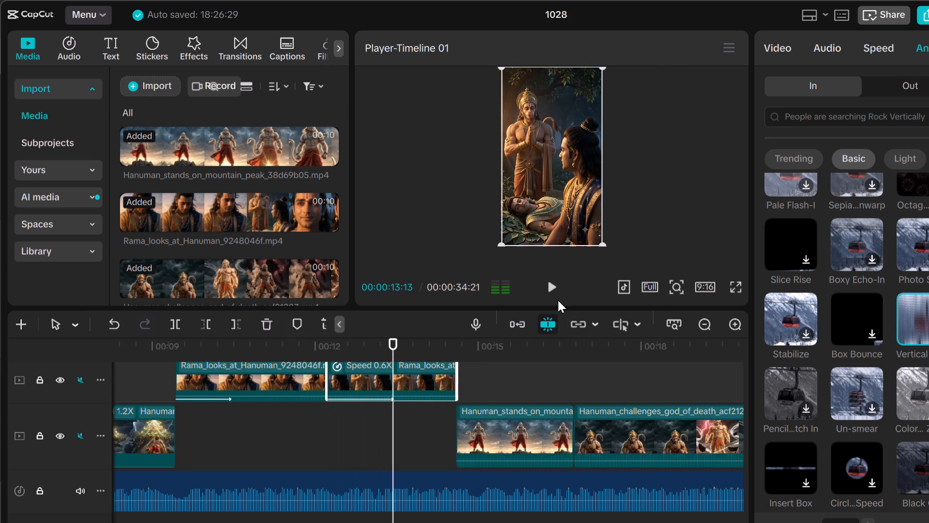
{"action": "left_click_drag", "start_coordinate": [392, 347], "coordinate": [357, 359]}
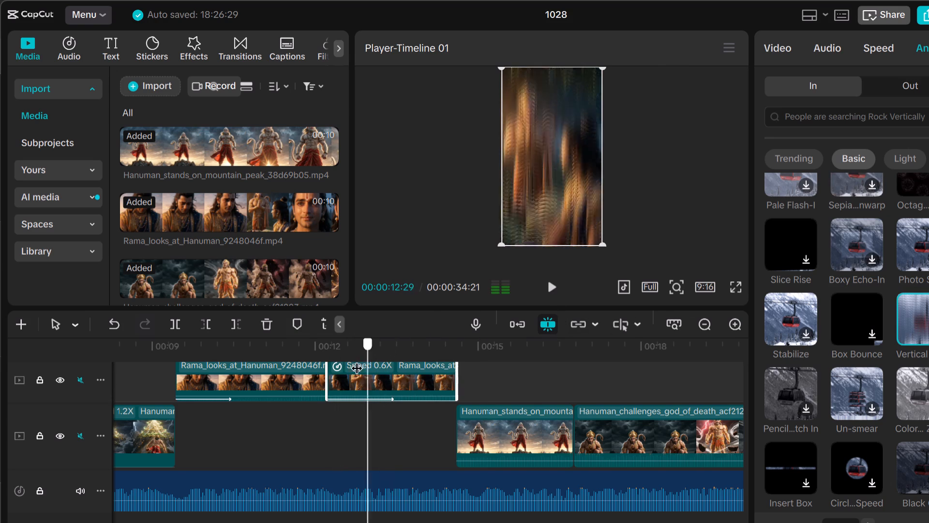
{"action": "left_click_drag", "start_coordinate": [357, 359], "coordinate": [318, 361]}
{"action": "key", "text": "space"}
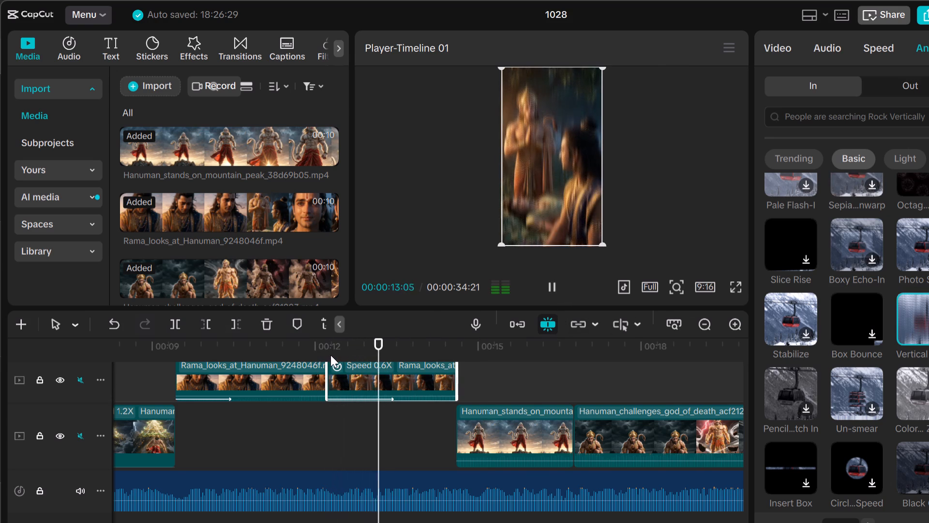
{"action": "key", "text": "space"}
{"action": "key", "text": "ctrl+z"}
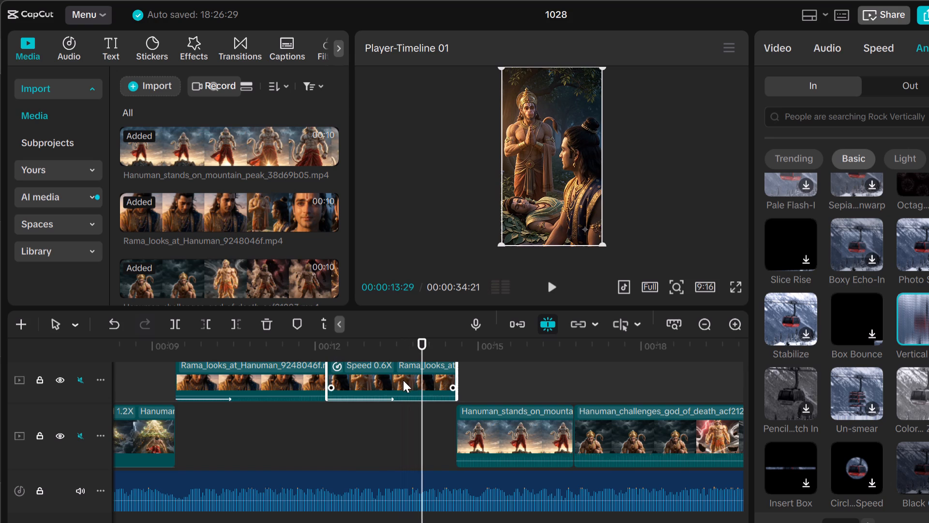
Replay the Speed 0.6X Rama_looks_at_Hanuman clip from its start and return to 00:00:14:06 near its end.
{"action": "left_click_drag", "start_coordinate": [420, 354], "coordinate": [374, 363]}
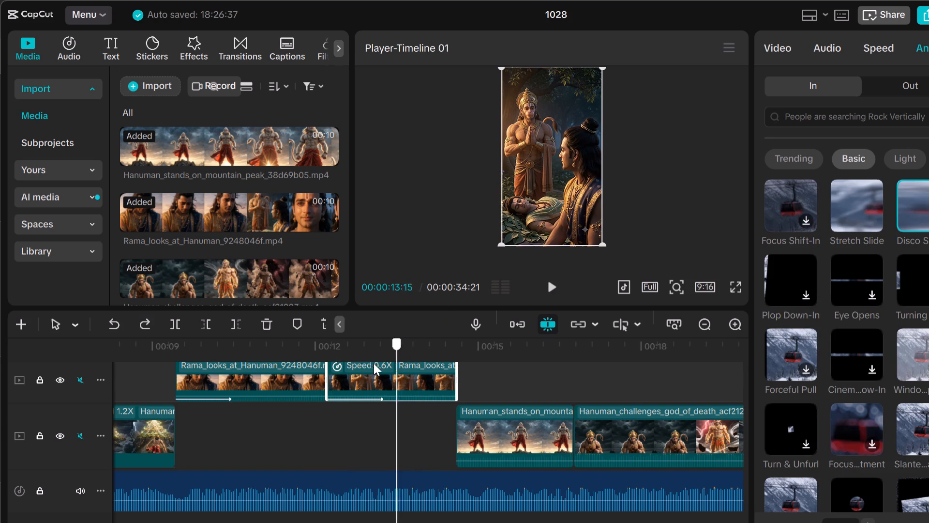
{"action": "left_click_drag", "start_coordinate": [374, 363], "coordinate": [330, 370]}
{"action": "key", "text": "space"}
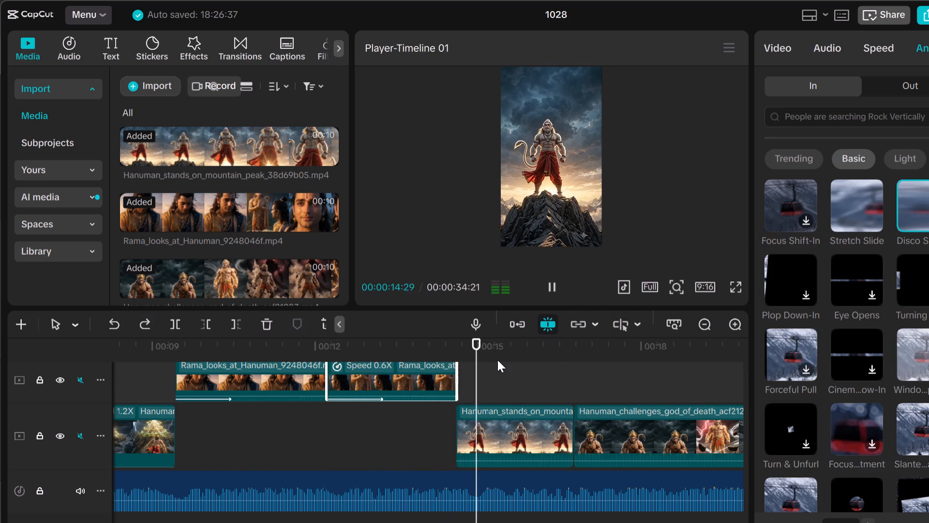
{"action": "left_click_drag", "start_coordinate": [494, 358], "coordinate": [435, 361]}
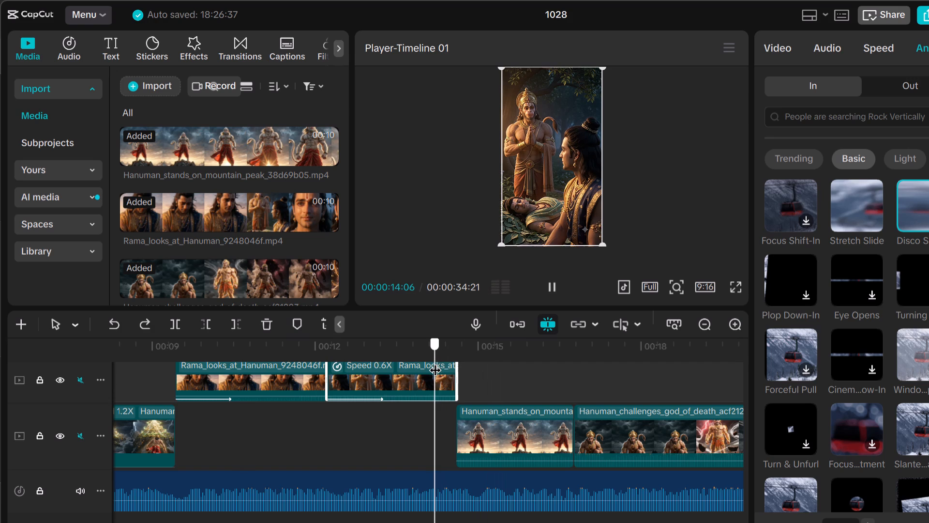
{"action": "left_click_drag", "start_coordinate": [435, 361], "coordinate": [435, 361]}
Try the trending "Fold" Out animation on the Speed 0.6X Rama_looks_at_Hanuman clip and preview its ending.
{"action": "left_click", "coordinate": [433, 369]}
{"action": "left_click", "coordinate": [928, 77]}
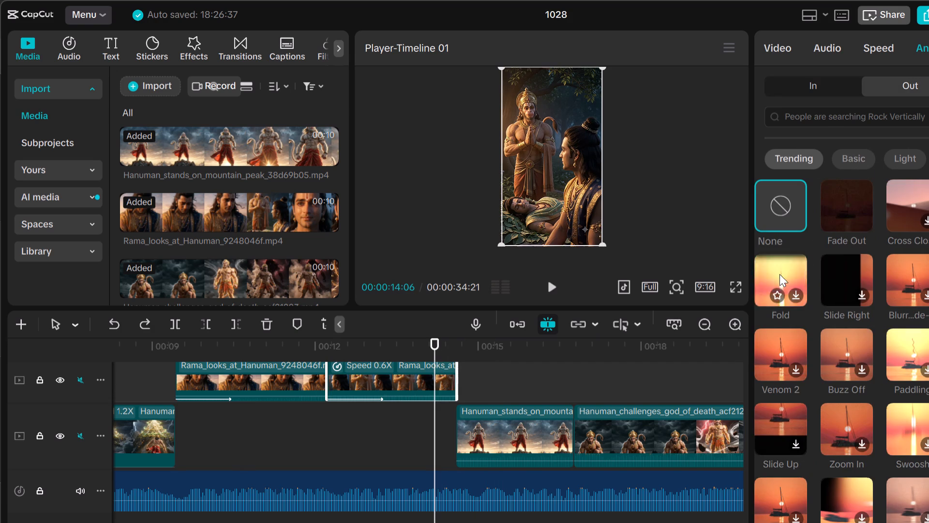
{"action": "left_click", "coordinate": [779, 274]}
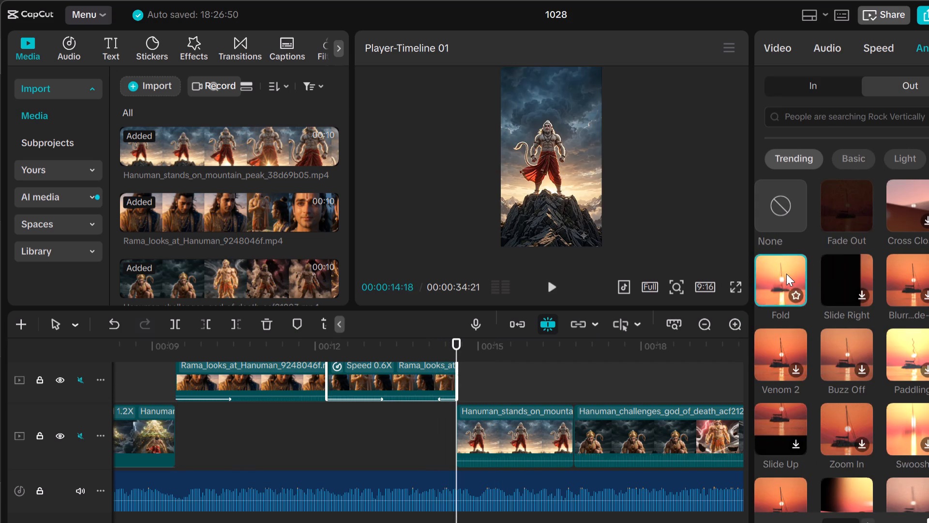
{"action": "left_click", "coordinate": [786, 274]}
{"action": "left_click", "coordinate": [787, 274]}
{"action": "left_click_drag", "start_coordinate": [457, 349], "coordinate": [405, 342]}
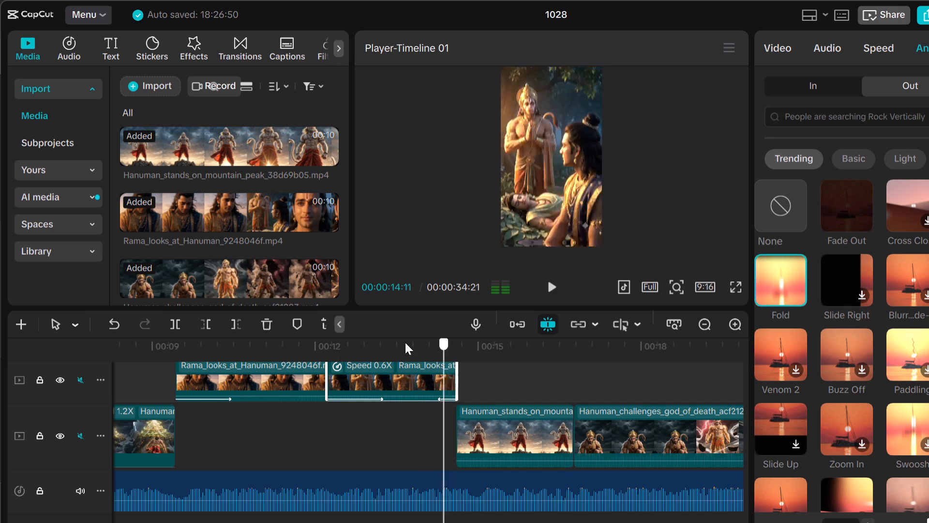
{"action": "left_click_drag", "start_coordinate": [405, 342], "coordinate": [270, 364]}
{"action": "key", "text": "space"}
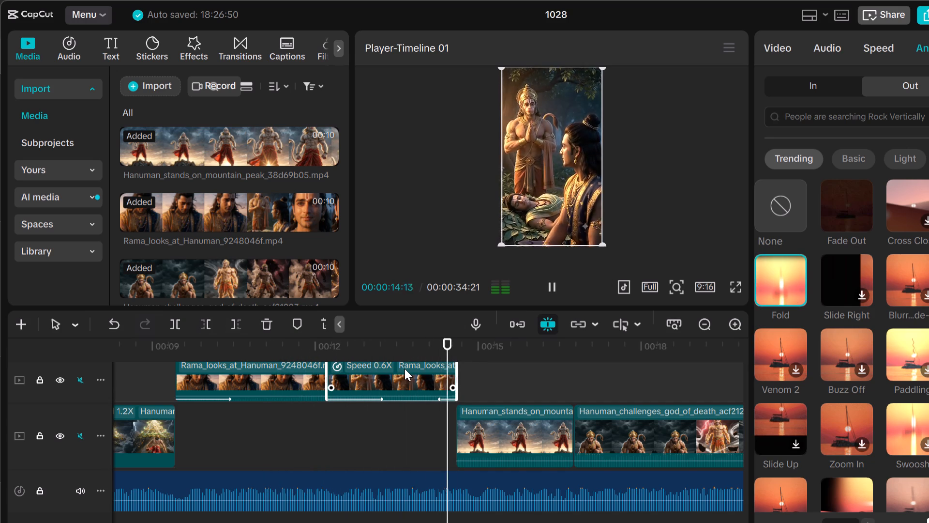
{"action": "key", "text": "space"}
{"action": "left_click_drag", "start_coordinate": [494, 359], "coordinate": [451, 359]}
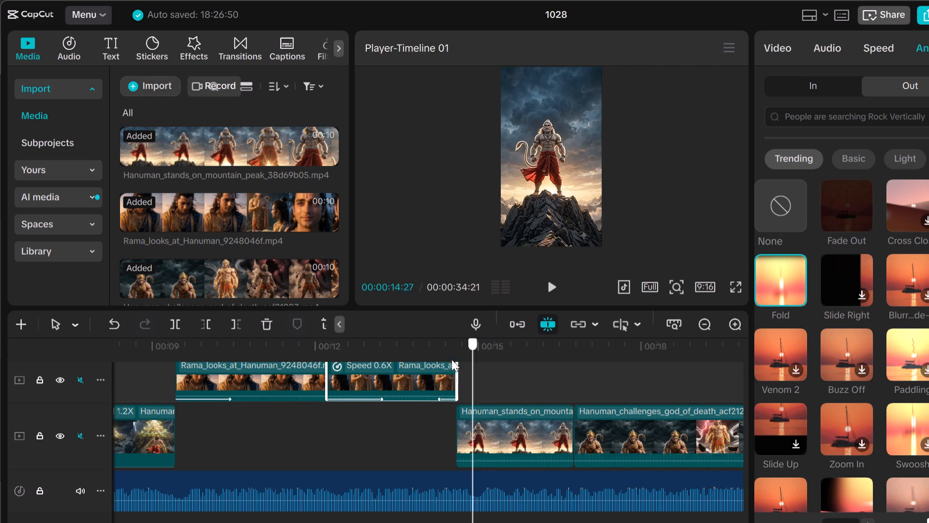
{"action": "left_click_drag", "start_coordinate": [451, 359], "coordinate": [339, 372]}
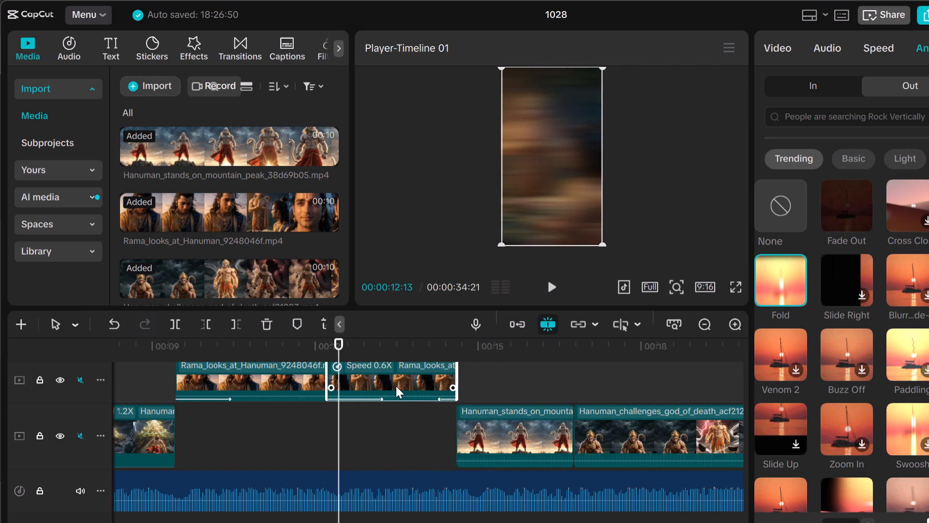
Apply the trending "Fade Out" Out animation to the Speed 0.6X clip and play on into the Hanuman_stands clip.
{"action": "left_click", "coordinate": [396, 386]}
{"action": "left_click", "coordinate": [862, 197]}
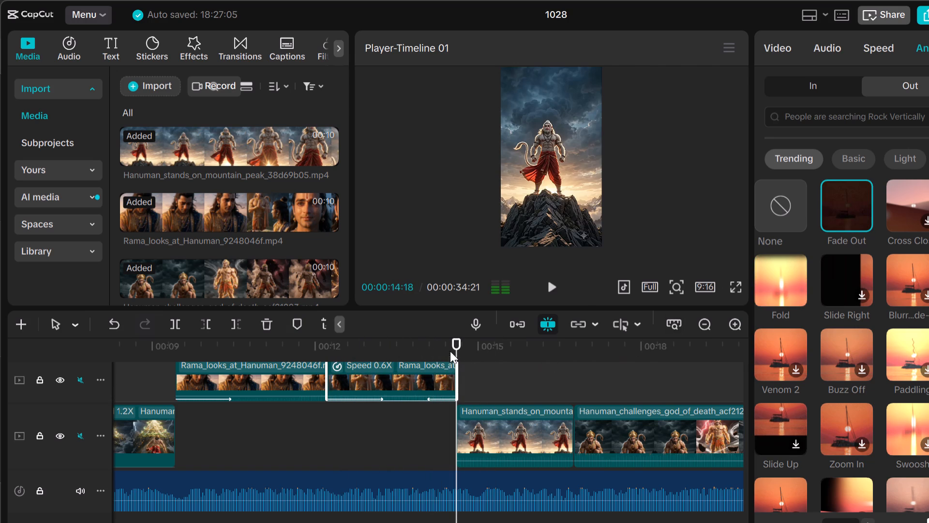
{"action": "left_click", "coordinate": [461, 345]}
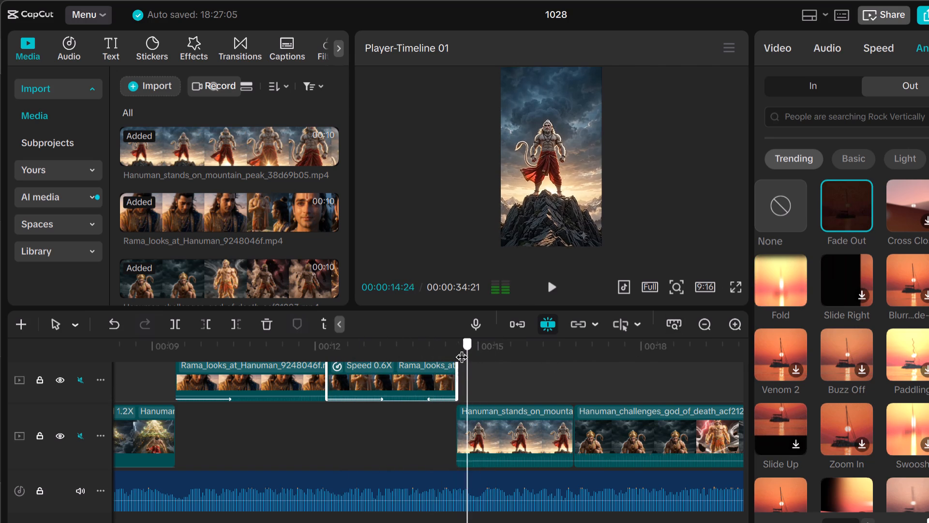
{"action": "key", "text": "space"}
Apply the trending "Dynam…" In animation to the Hanuman_stands clip and preview it through to the following clip.
{"action": "left_click", "coordinate": [524, 422]}
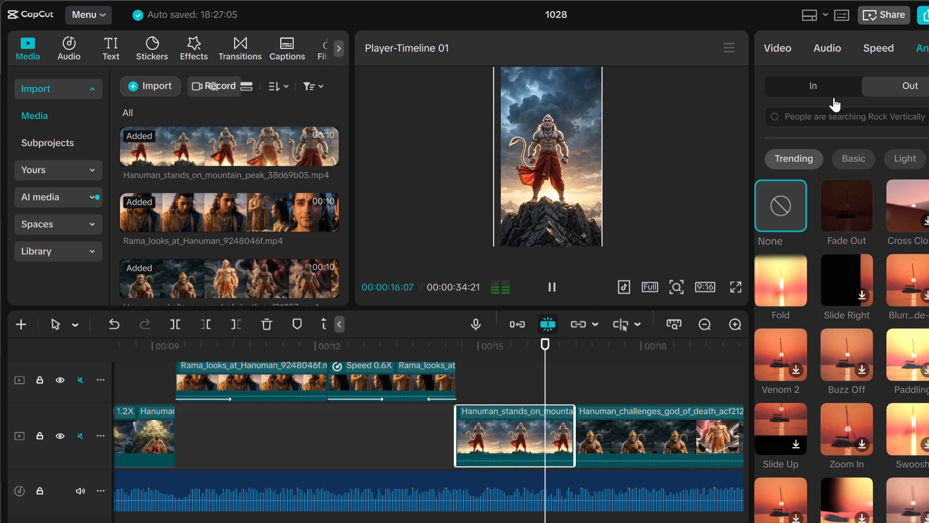
{"action": "left_click", "coordinate": [825, 89]}
{"action": "key", "text": "space"}
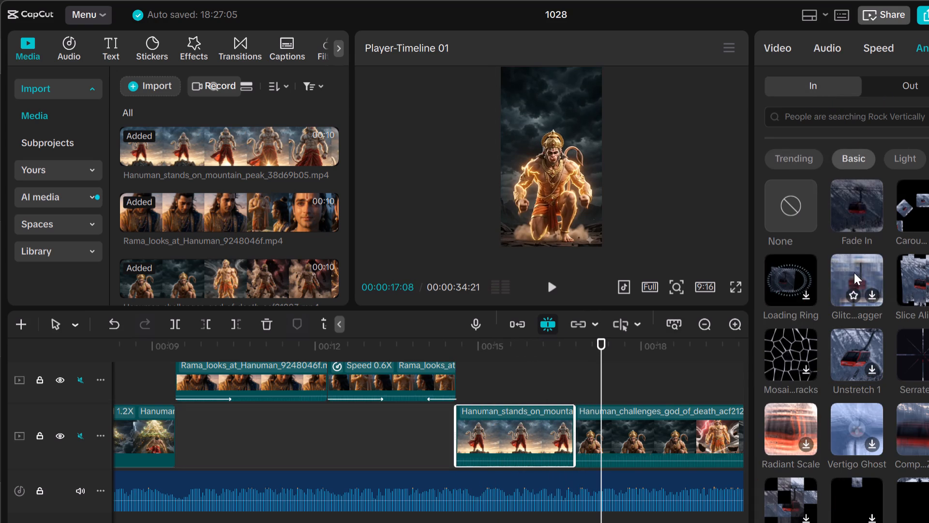
{"action": "left_click", "coordinate": [797, 162]}
{"action": "scroll", "coordinate": [876, 271], "scroll_direction": "up", "scroll_amount": 1}
{"action": "scroll", "coordinate": [854, 319], "scroll_direction": "down", "scroll_amount": 1}
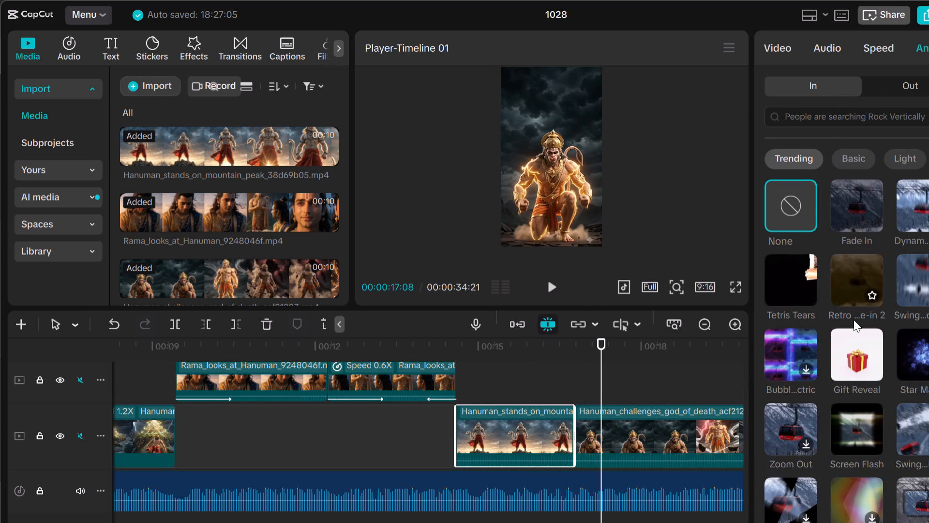
{"action": "scroll", "coordinate": [888, 193], "scroll_direction": "up", "scroll_amount": 1}
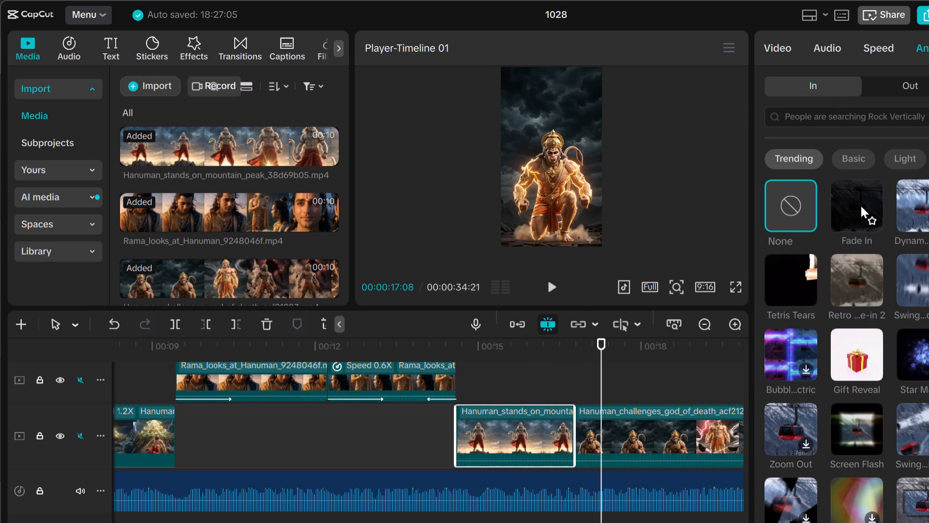
{"action": "scroll", "coordinate": [867, 204], "scroll_direction": "up", "scroll_amount": 3}
{"action": "left_click_drag", "start_coordinate": [907, 210], "coordinate": [877, 215]}
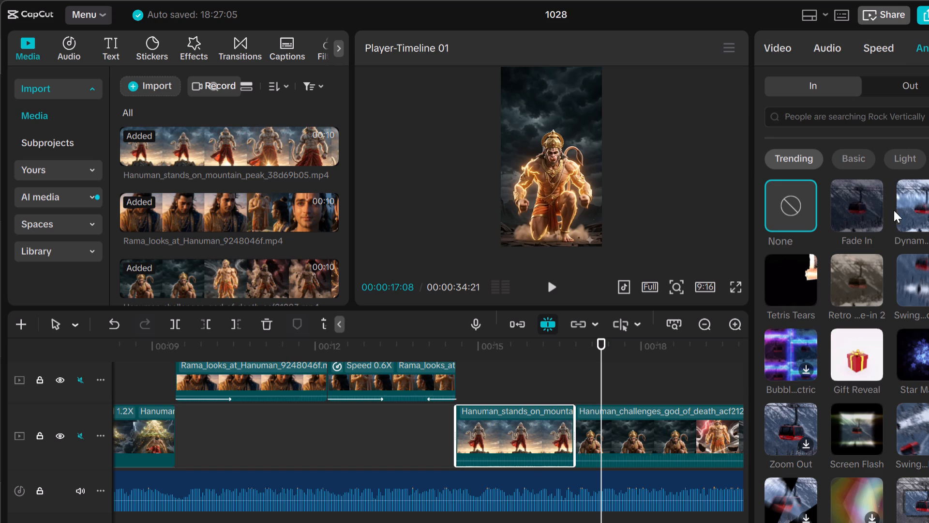
{"action": "left_click", "coordinate": [913, 209]}
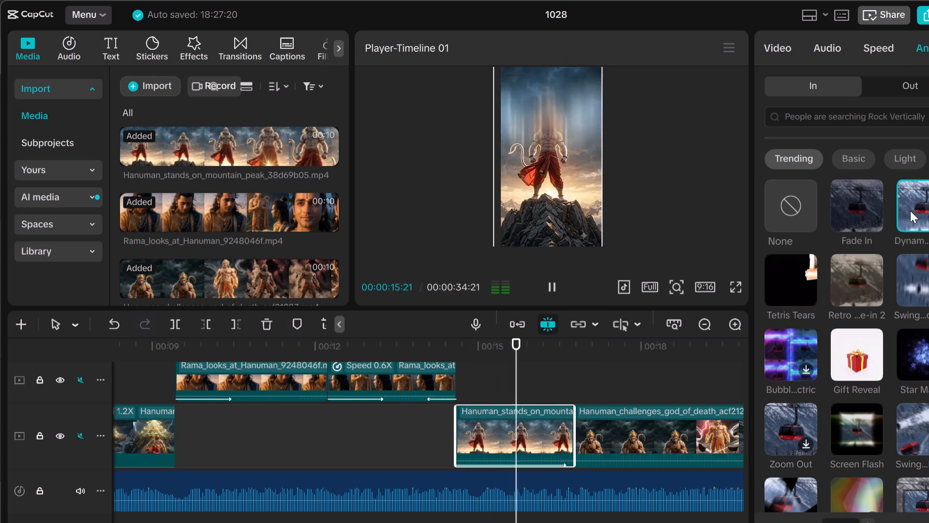
{"action": "left_click", "coordinate": [908, 212]}
{"action": "left_click", "coordinate": [907, 213]}
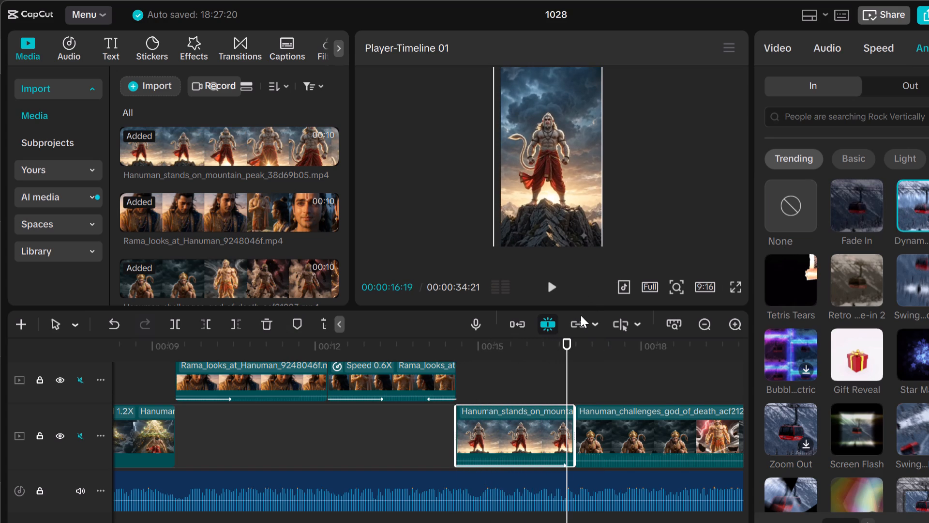
{"action": "left_click_drag", "start_coordinate": [549, 274], "coordinate": [552, 283]}
{"action": "left_click", "coordinate": [554, 287]}
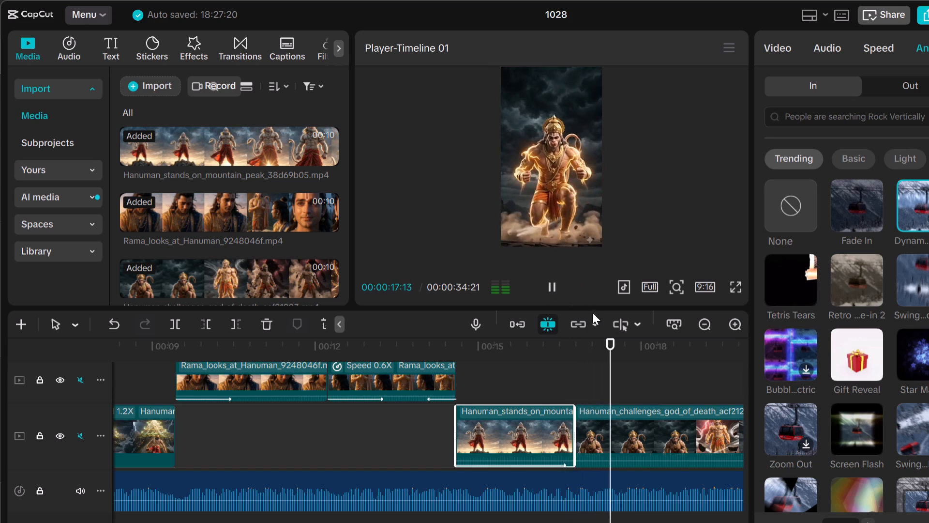
Watch on through the Hanuman_challenges_god_of_death clips and park the playhead on the roaring Hanuman close-up at 00:00:23:03.
{"action": "left_click", "coordinate": [655, 423]}
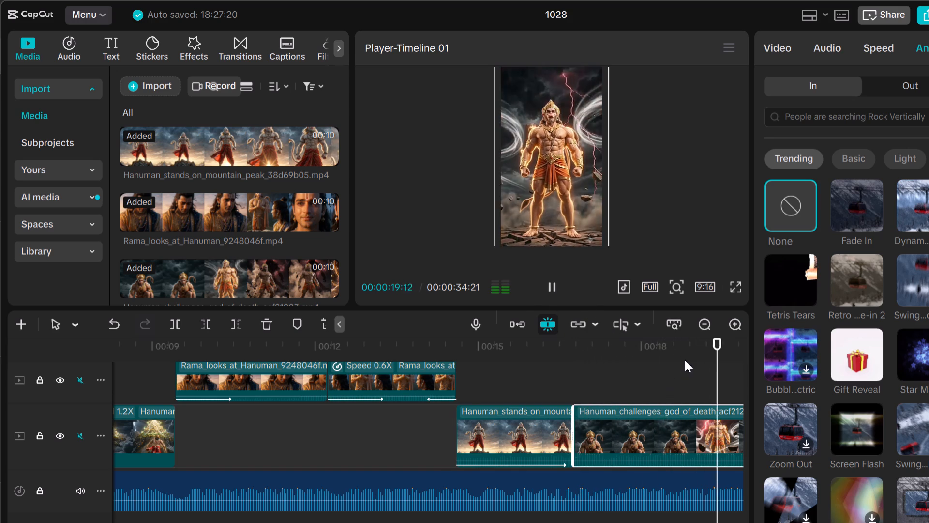
{"action": "left_click", "coordinate": [663, 438]}
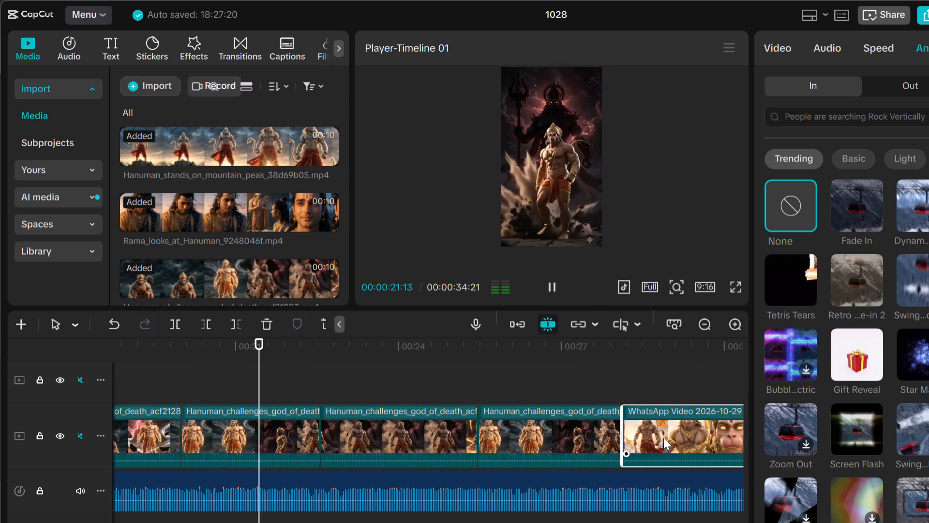
{"action": "left_click", "coordinate": [547, 414]}
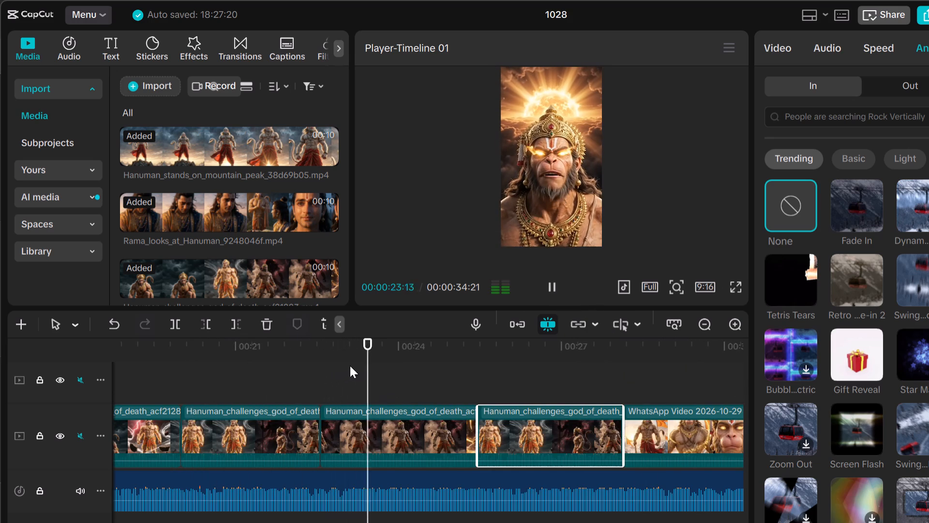
{"action": "left_click_drag", "start_coordinate": [352, 365], "coordinate": [372, 365]}
{"action": "left_click_drag", "start_coordinate": [374, 364], "coordinate": [353, 366]}
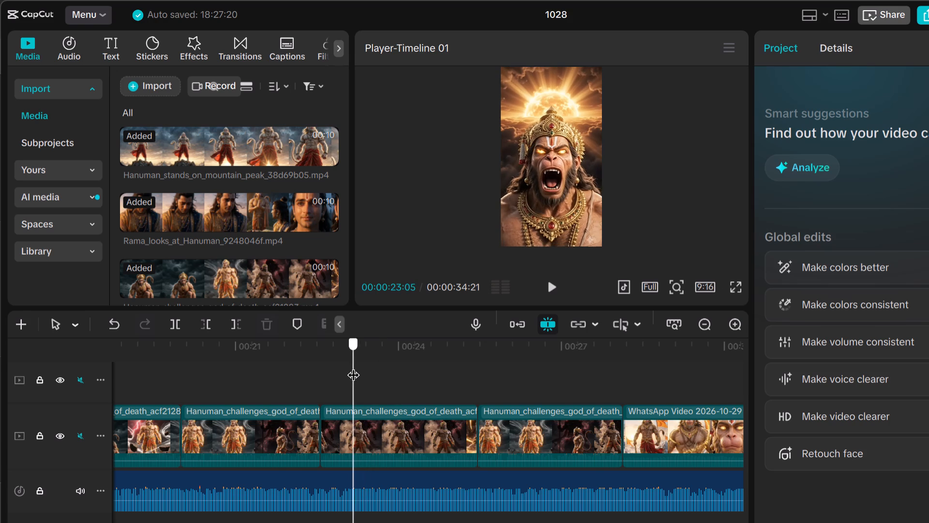
{"action": "left_click_drag", "start_coordinate": [353, 366], "coordinate": [350, 370]}
Examine the trending transitions and In animations for the roaring Hanuman close-up clip at 00:00:23:03.
{"action": "left_click", "coordinate": [422, 421]}
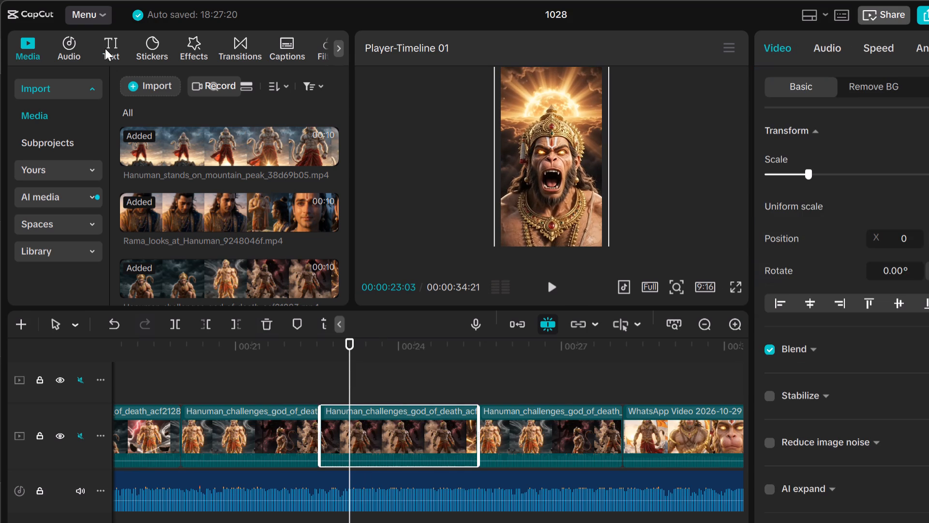
{"action": "left_click", "coordinate": [198, 52]}
{"action": "left_click", "coordinate": [228, 39]}
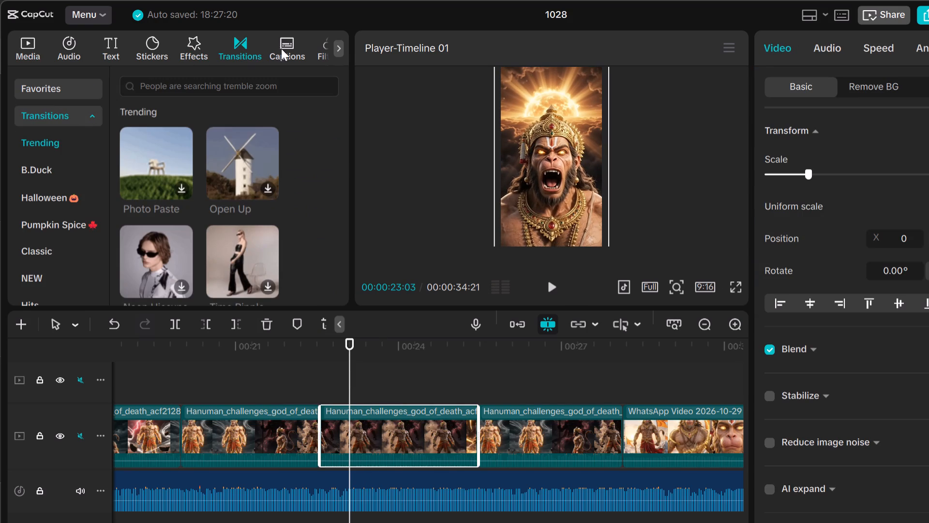
{"action": "left_click", "coordinate": [334, 43]}
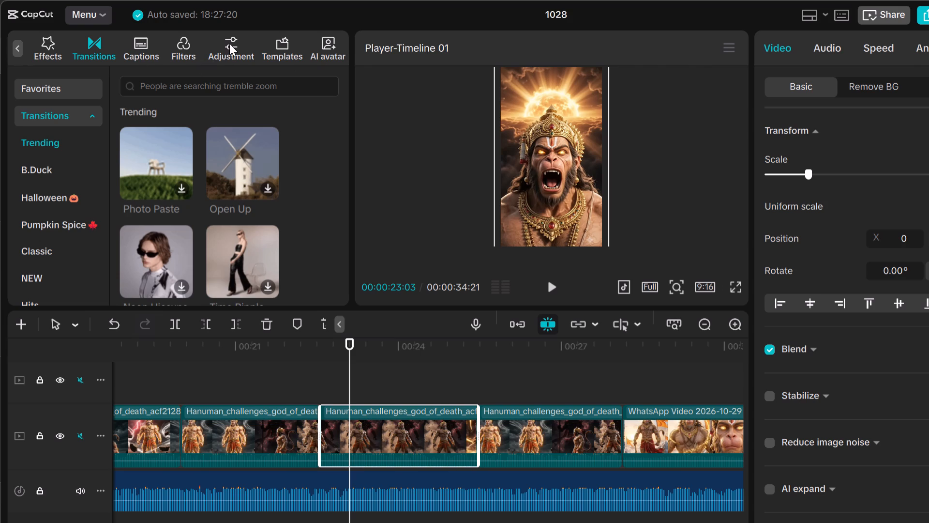
{"action": "left_click", "coordinate": [824, 48]}
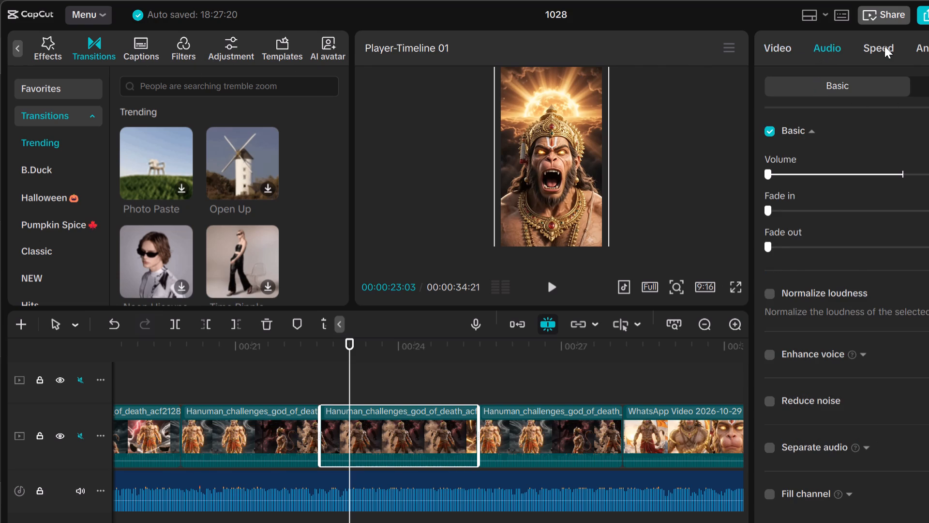
{"action": "left_click", "coordinate": [884, 46]}
{"action": "left_click", "coordinate": [915, 40]}
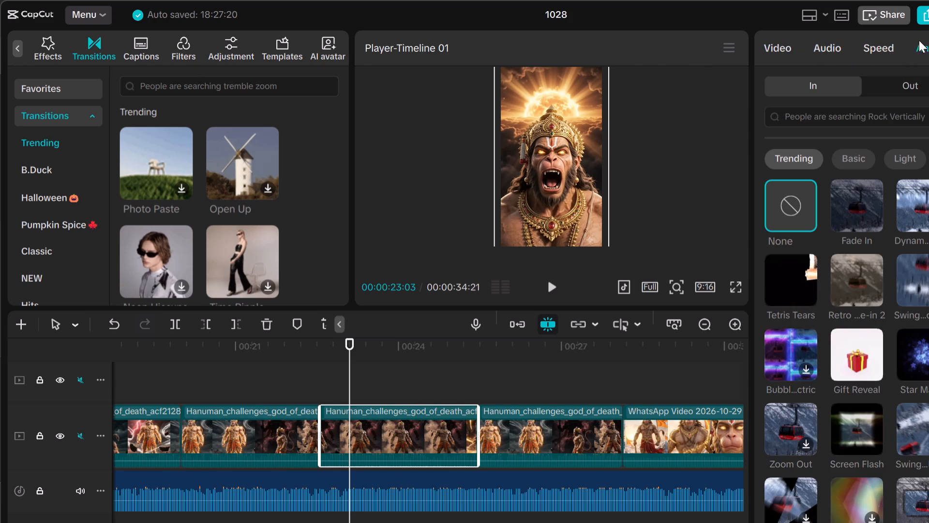
{"action": "left_click", "coordinate": [928, 52]}
{"action": "left_click", "coordinate": [928, 52]}
{"action": "scroll", "coordinate": [839, 306], "scroll_direction": "down", "scroll_amount": 6}
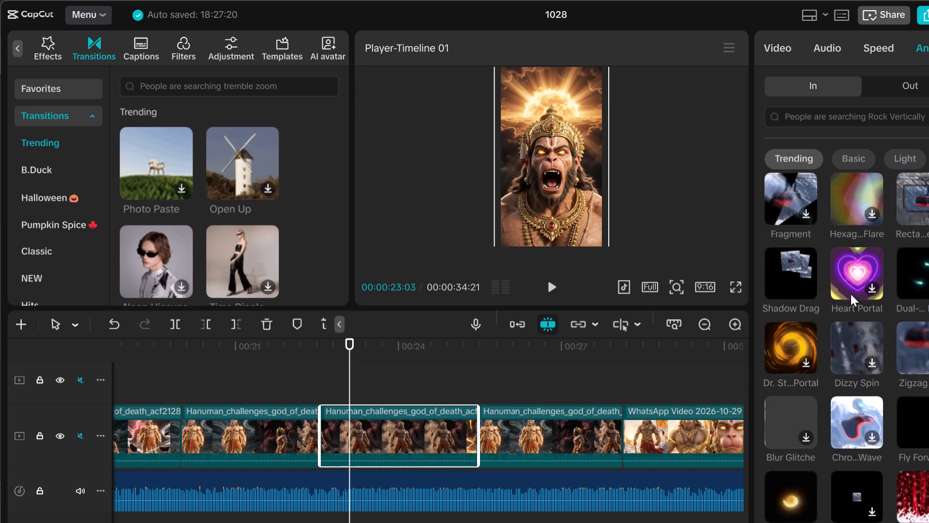
{"action": "scroll", "coordinate": [851, 294], "scroll_direction": "down", "scroll_amount": 8}
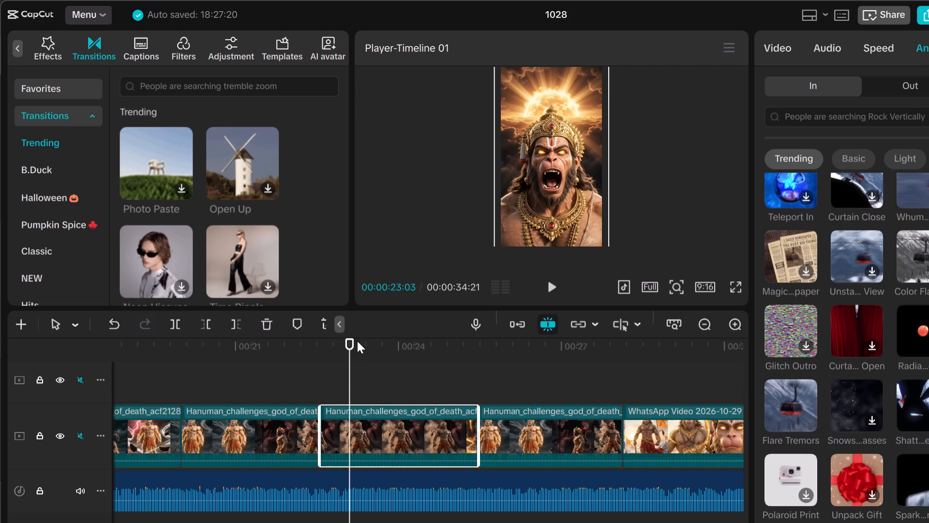
Replay the Rama_looks_at_Hanuman clips and pause within the Speed 0.6X clip at 00:00:13:23.
{"action": "left_click_drag", "start_coordinate": [351, 357], "coordinate": [72, 399]}
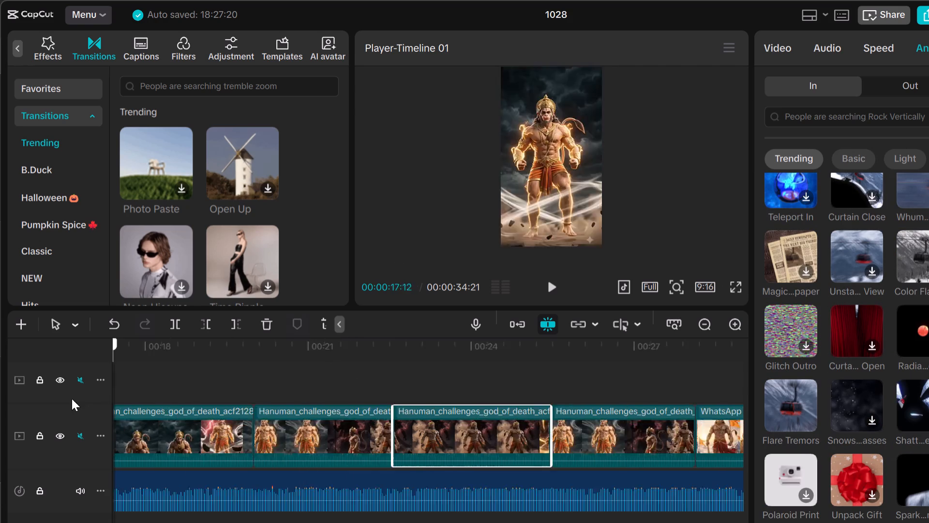
{"action": "left_click_drag", "start_coordinate": [72, 399], "coordinate": [24, 389]}
{"action": "key", "text": "space"}
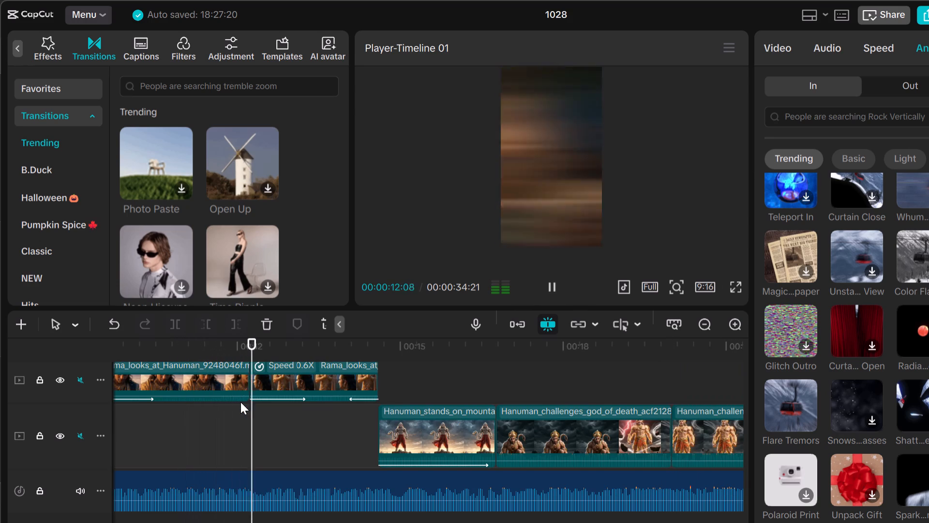
{"action": "key", "text": "space"}
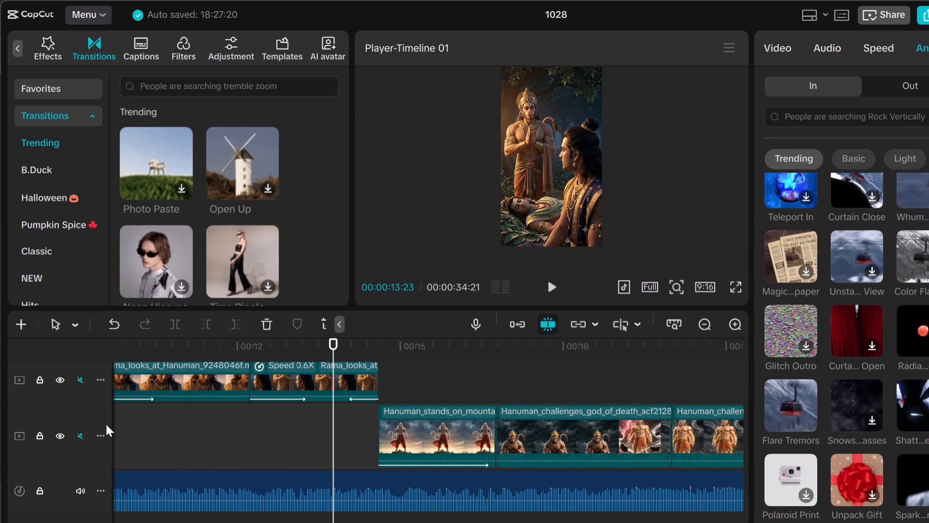
Speed the Rama_looks_at_Hanuman clip before the Speed 0.6X clip up to 1.10x and move the 0.6X clip against its end.
{"action": "left_click", "coordinate": [178, 384]}
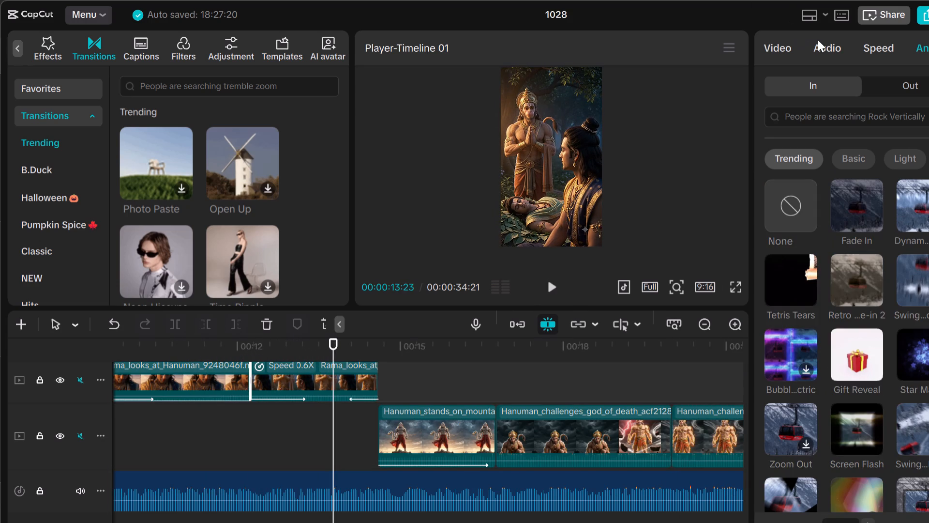
{"action": "left_click", "coordinate": [869, 47]}
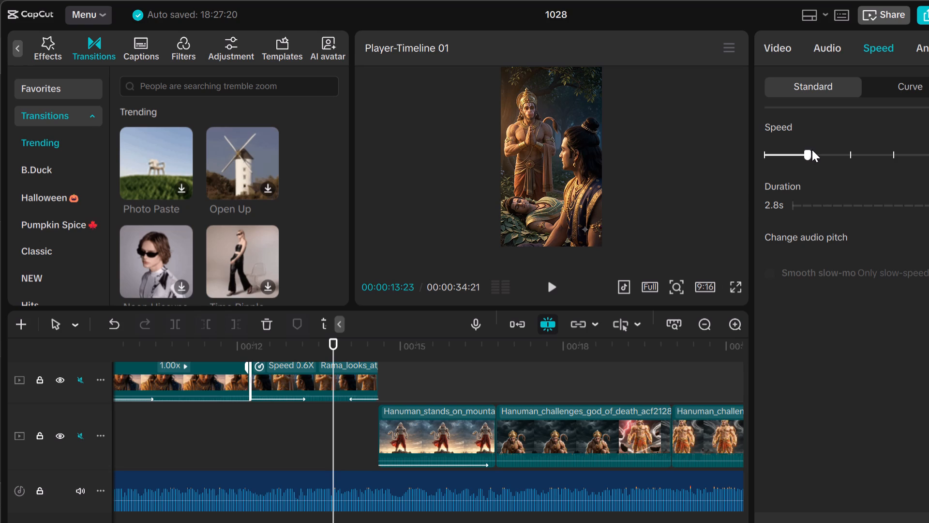
{"action": "left_click", "coordinate": [812, 150]}
{"action": "left_click_drag", "start_coordinate": [337, 367], "coordinate": [336, 367]}
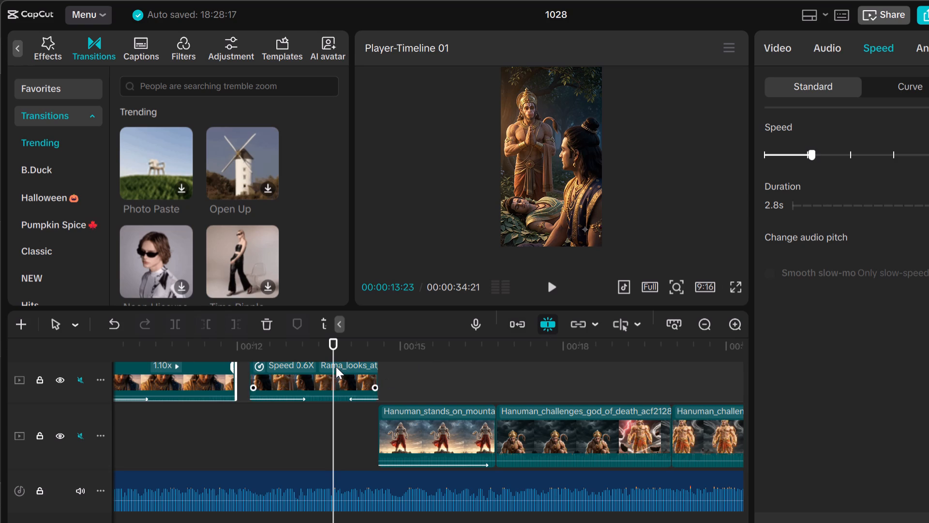
{"action": "left_click_drag", "start_coordinate": [336, 367], "coordinate": [323, 367]}
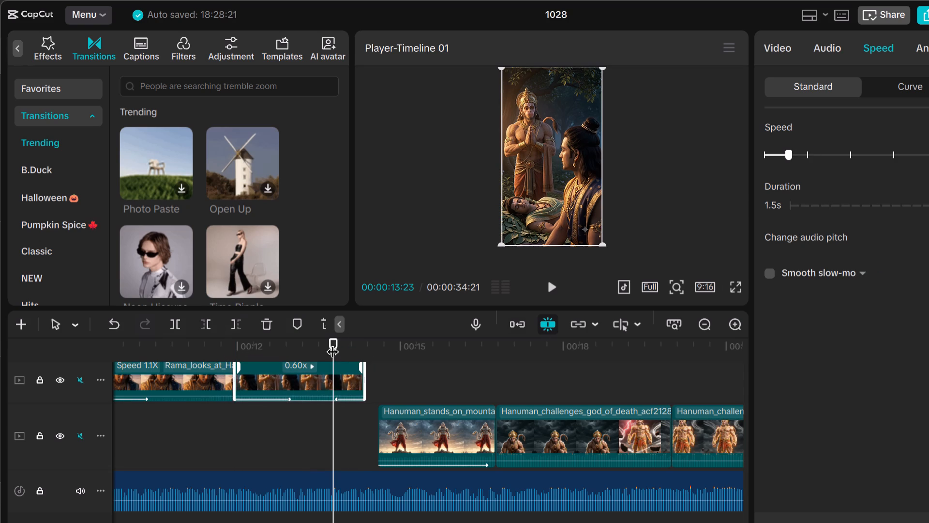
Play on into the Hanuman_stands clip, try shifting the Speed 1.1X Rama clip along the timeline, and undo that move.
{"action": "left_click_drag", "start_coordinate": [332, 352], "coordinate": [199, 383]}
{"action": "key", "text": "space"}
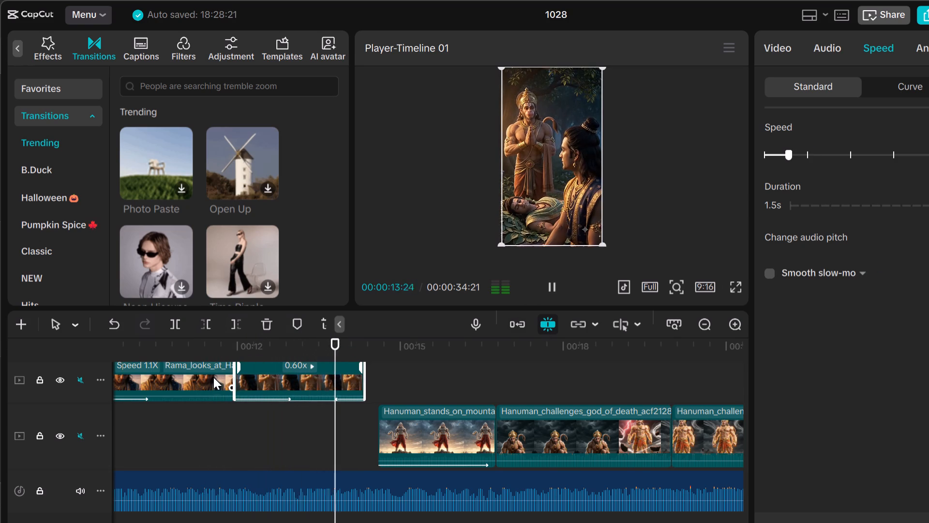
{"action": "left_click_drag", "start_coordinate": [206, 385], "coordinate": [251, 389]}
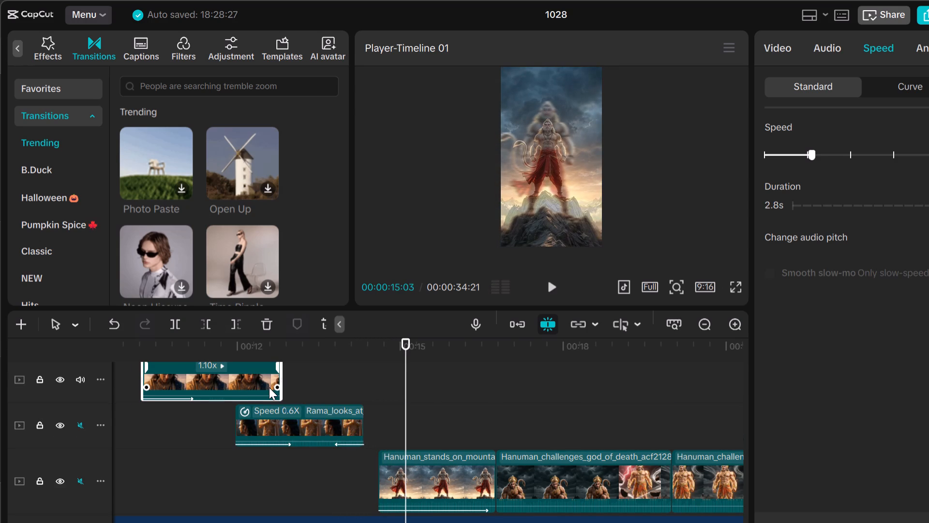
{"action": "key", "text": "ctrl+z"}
Slow the Speed 0.6X Rama_looks_at_Hanuman clip to 0.43x to cover the gap before the Hanuman_stands clip.
{"action": "left_click", "coordinate": [281, 385]}
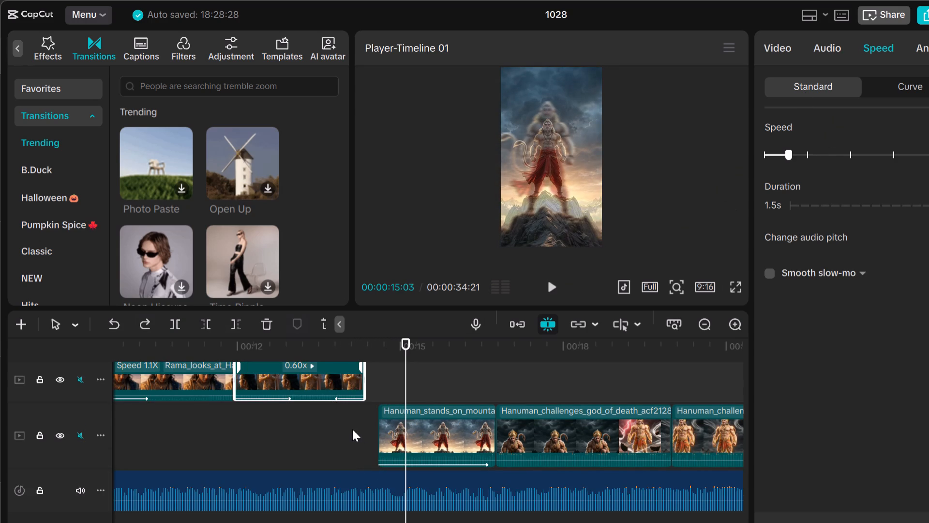
{"action": "left_click_drag", "start_coordinate": [403, 354], "coordinate": [381, 363]}
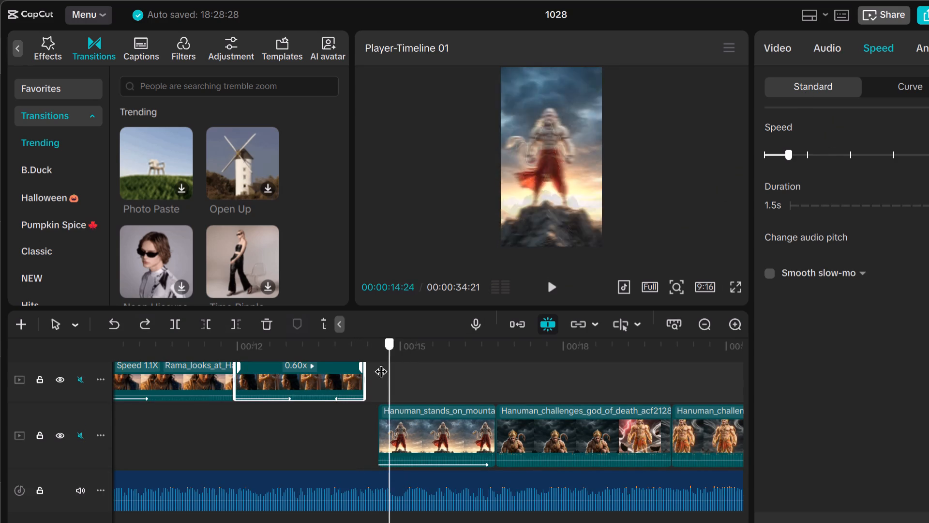
{"action": "left_click_drag", "start_coordinate": [381, 363], "coordinate": [351, 370]}
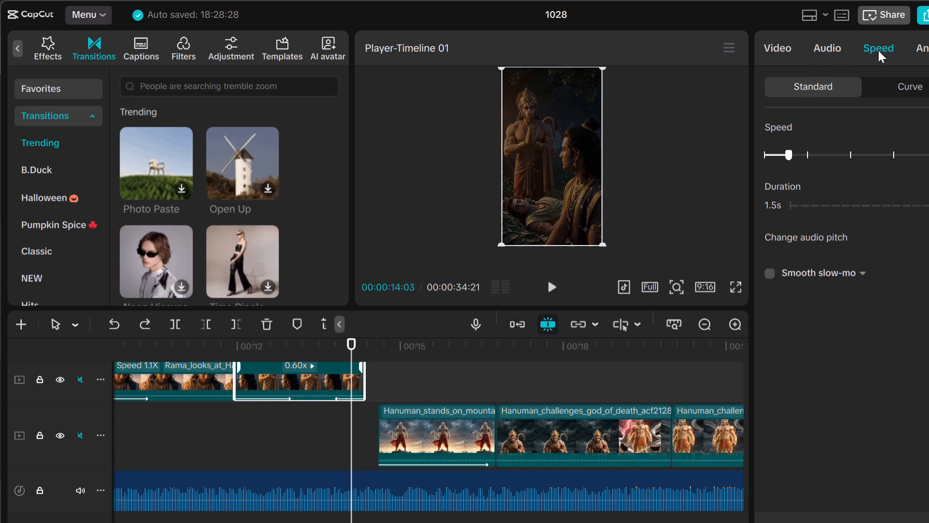
{"action": "left_click", "coordinate": [780, 154]}
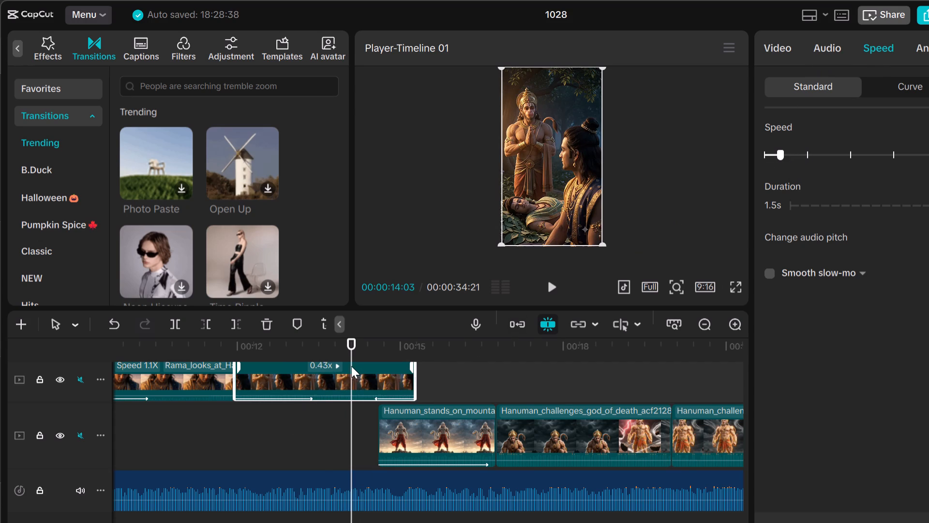
Preview from the 0.43x Rama clip through the Hanuman_stands and Hanuman_challenges clips, pausing at 00:00:24:14.
{"action": "left_click", "coordinate": [349, 363]}
{"action": "left_click_drag", "start_coordinate": [351, 345], "coordinate": [270, 365]}
{"action": "key", "text": "space"}
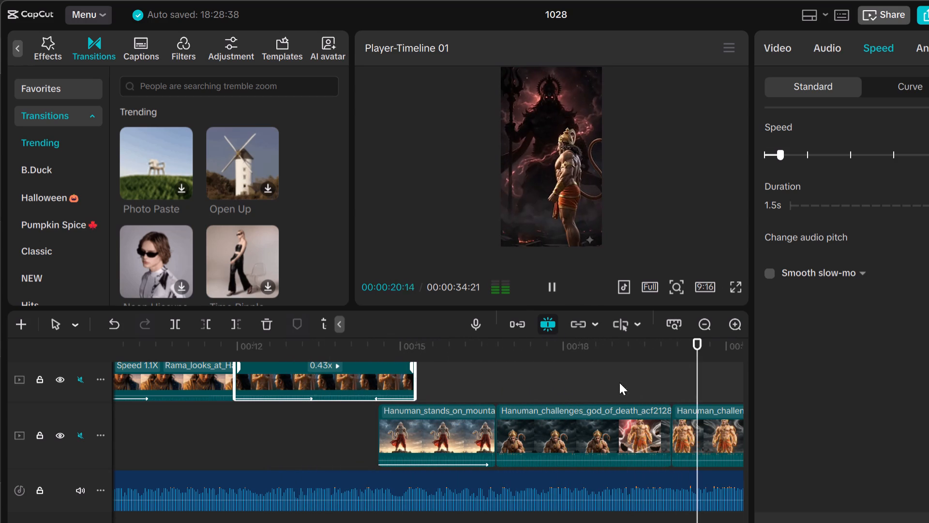
{"action": "left_click", "coordinate": [742, 378]}
{"action": "key", "text": "space"}
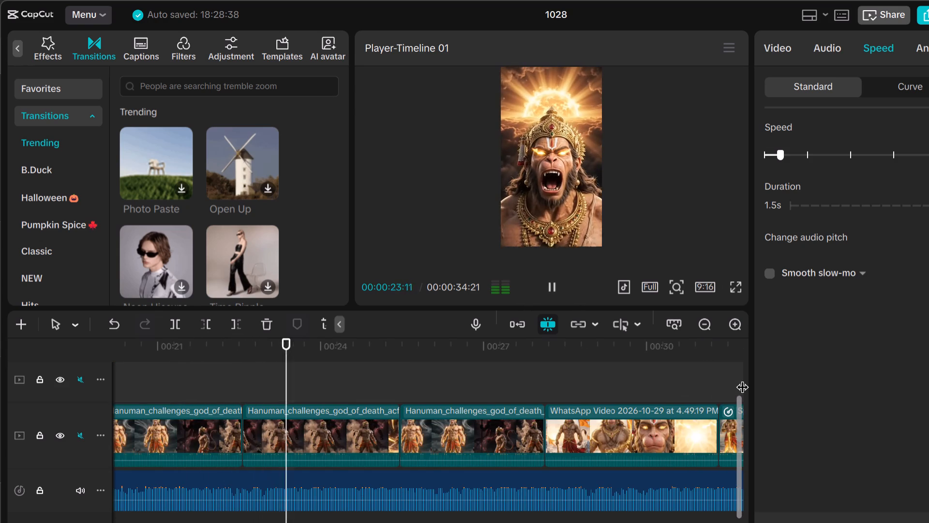
{"action": "key", "text": "space"}
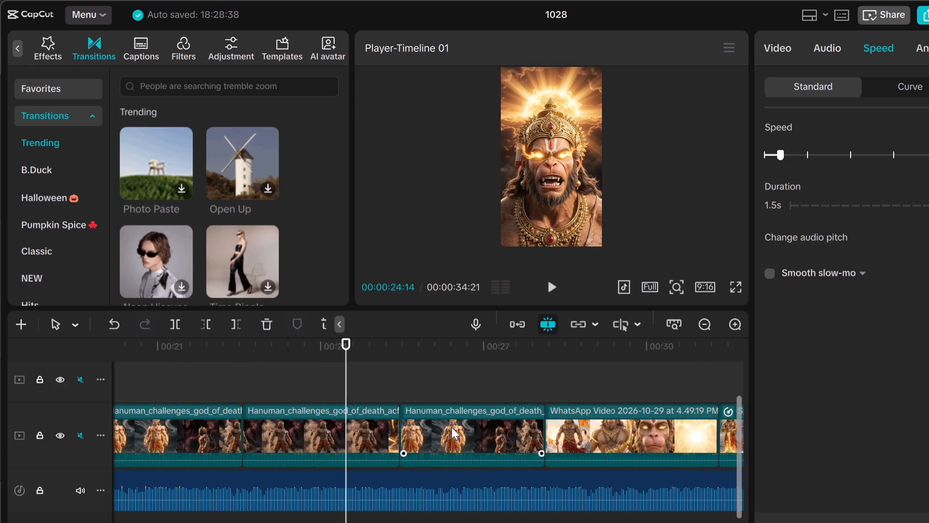
Set the speed of the Hanuman_challenges_god_of_death clip just before the roaring close-up clip to 1.12x.
{"action": "left_click", "coordinate": [219, 435]}
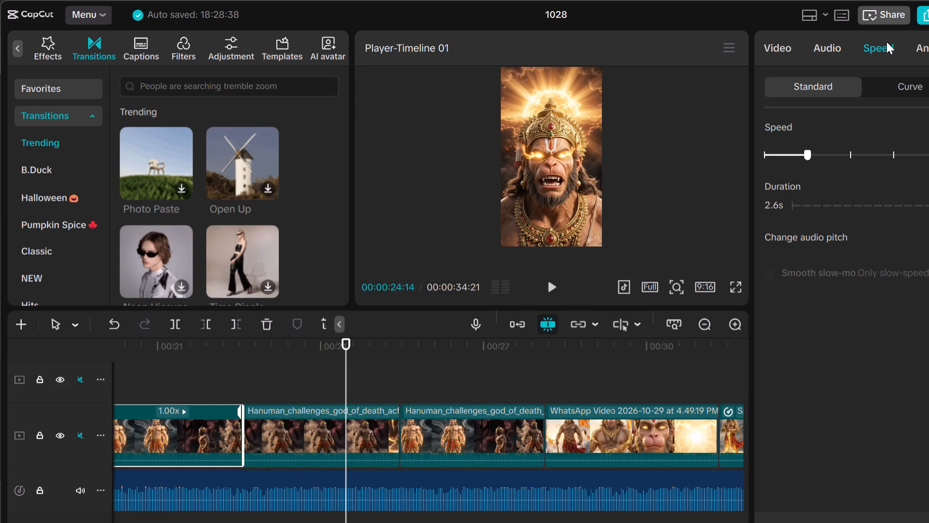
{"action": "left_click", "coordinate": [813, 152]}
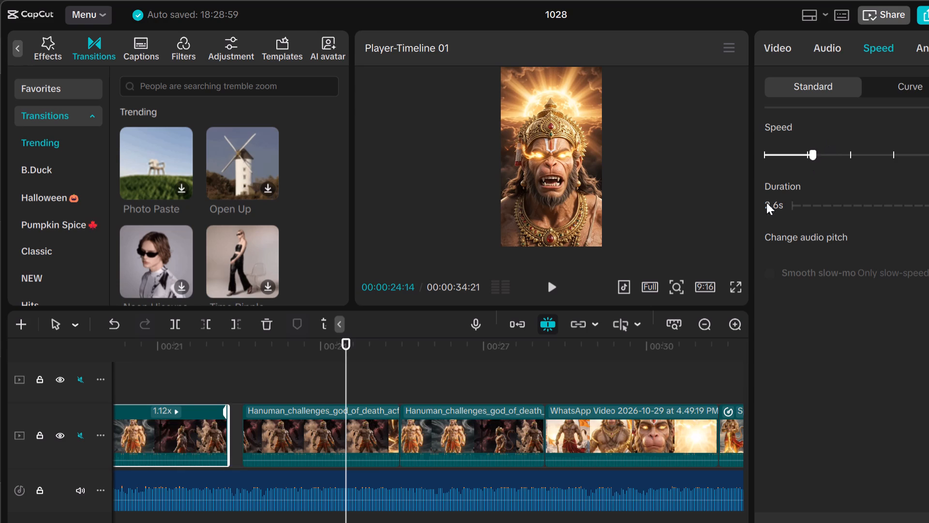
Speed the roaring close-up clip up to 1.10x and move it and the following Hanuman_challenges clip back to close the gaps.
{"action": "left_click", "coordinate": [265, 439]}
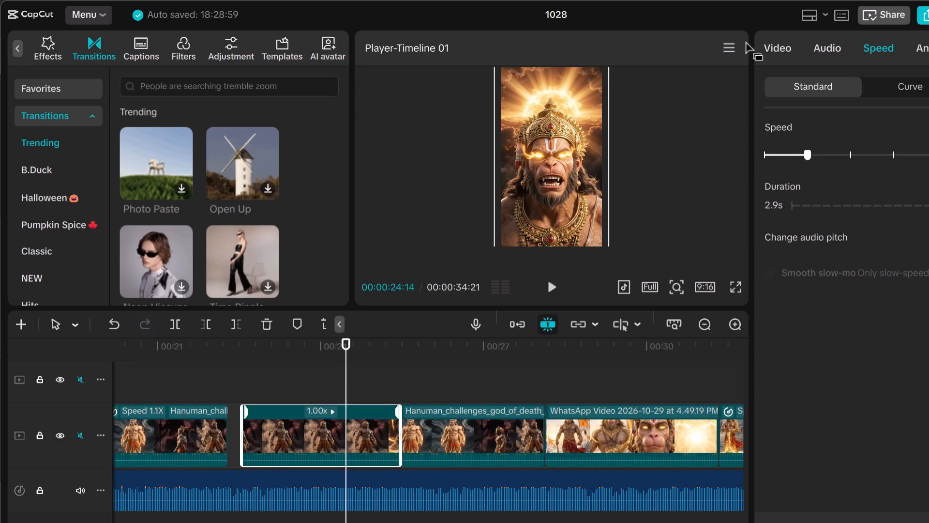
{"action": "left_click", "coordinate": [812, 152]}
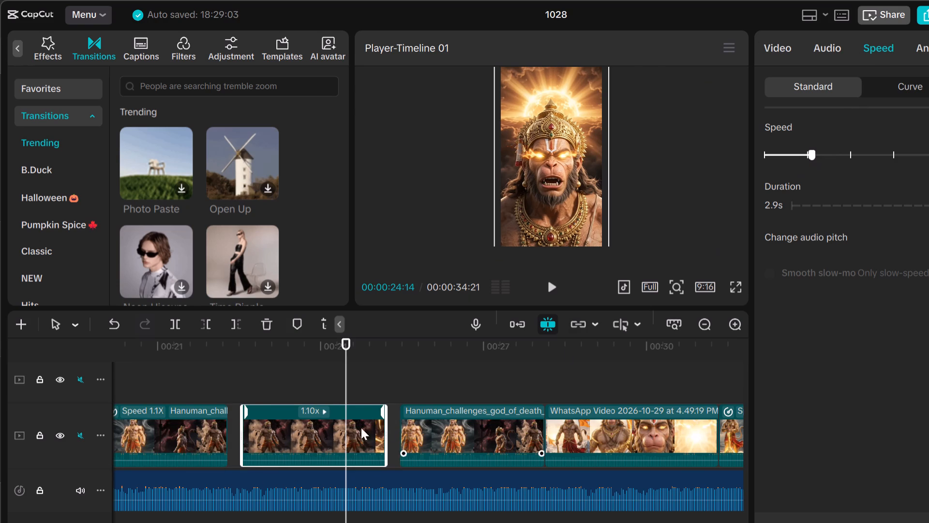
{"action": "left_click_drag", "start_coordinate": [315, 434], "coordinate": [300, 430]}
{"action": "left_click_drag", "start_coordinate": [449, 430], "coordinate": [431, 434]}
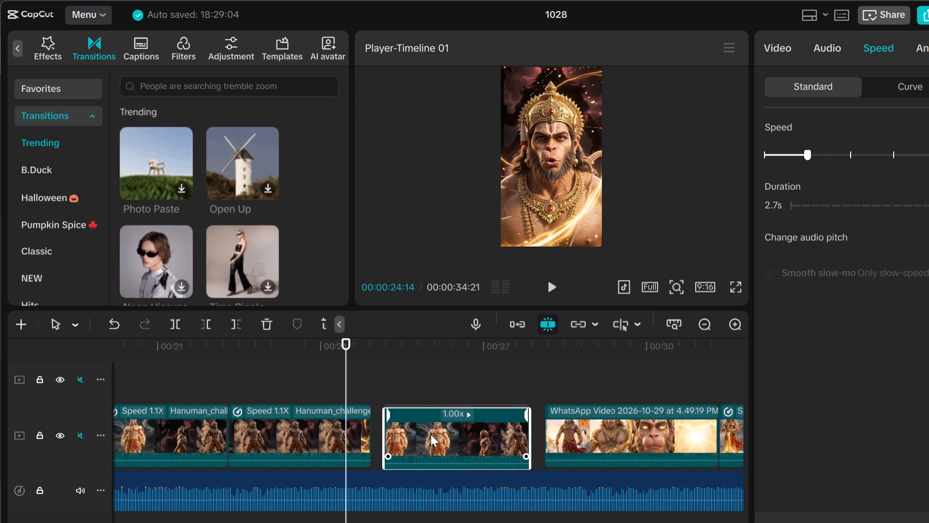
{"action": "left_click_drag", "start_coordinate": [431, 434], "coordinate": [423, 436]}
Play up to the gap and extend the start of the first WhatsApp Video clip back to the last Hanuman_challenges clip.
{"action": "key", "text": "space"}
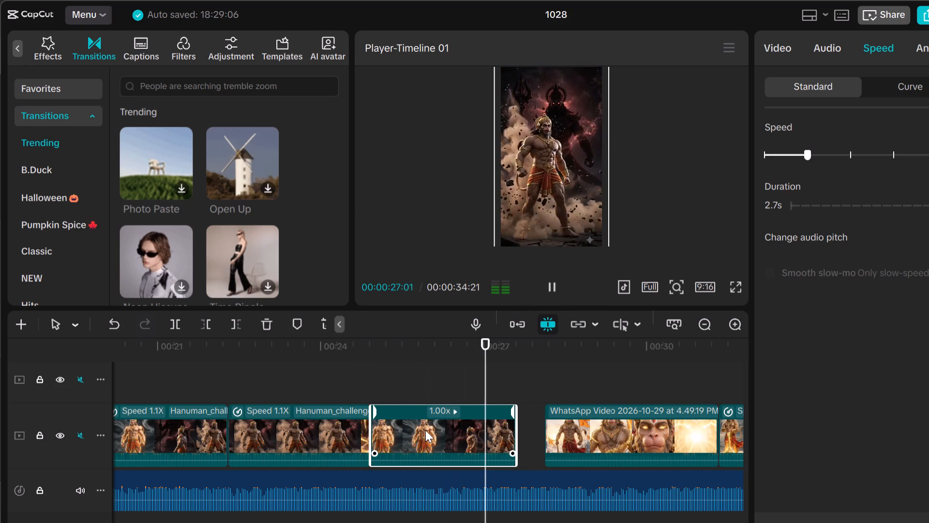
{"action": "key", "text": "space"}
{"action": "left_click", "coordinate": [569, 437]}
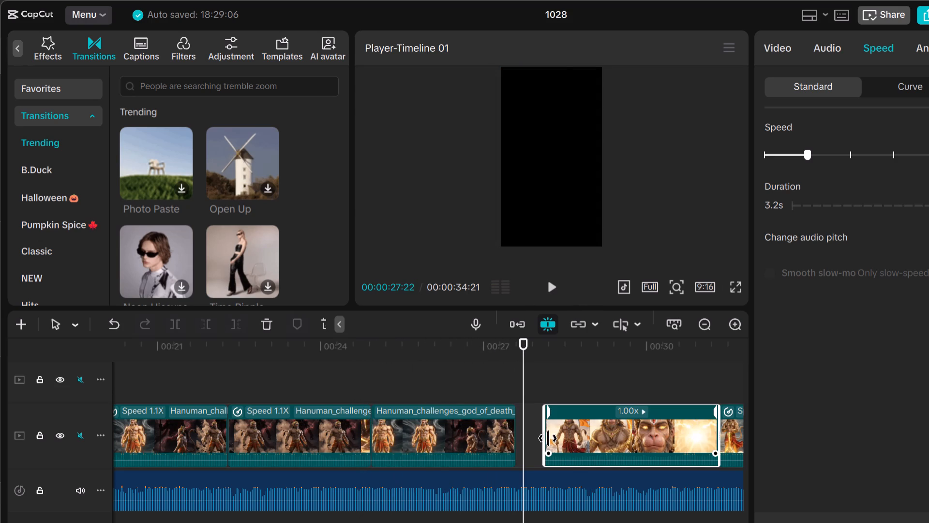
{"action": "left_click_drag", "start_coordinate": [546, 436], "coordinate": [515, 442]}
Preview the extended WhatsApp Video clip and the Speed 0.9X clip through to the end at 00:00:34:20.
{"action": "key", "text": "space"}
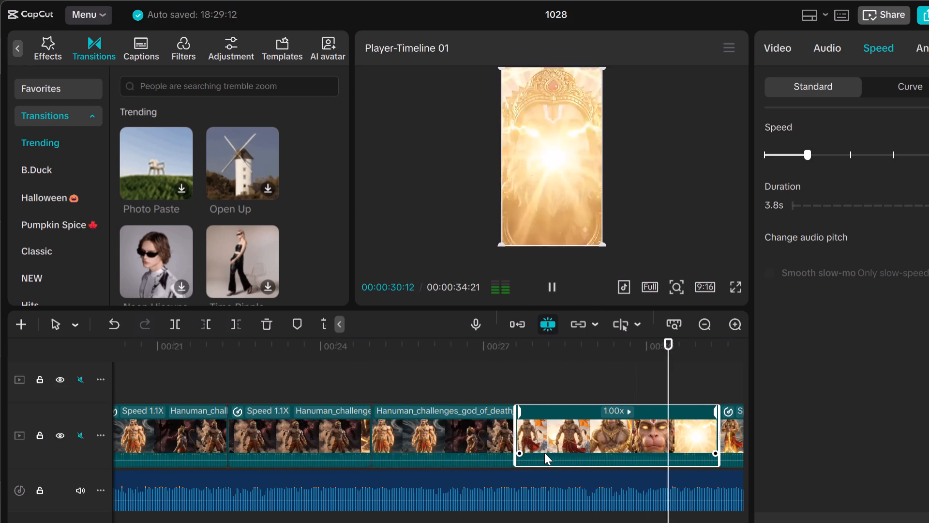
{"action": "key", "text": "space"}
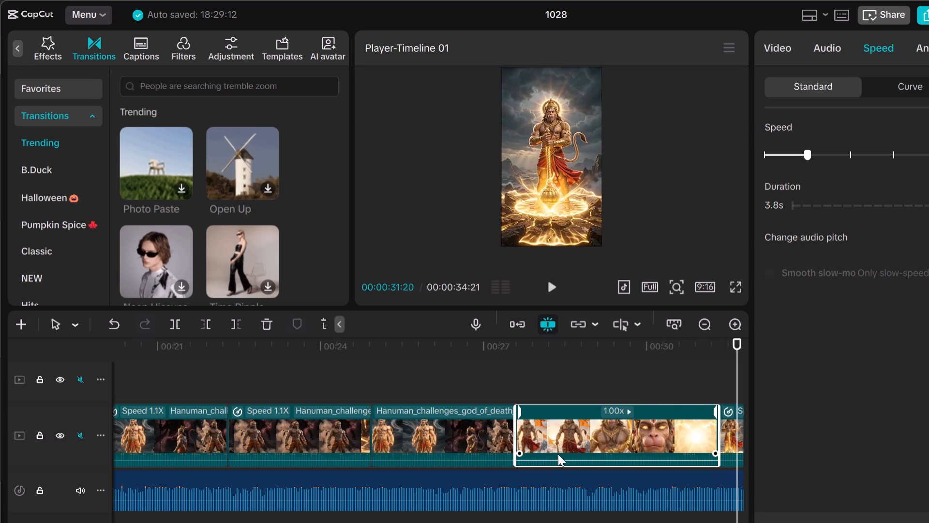
{"action": "key", "text": "space"}
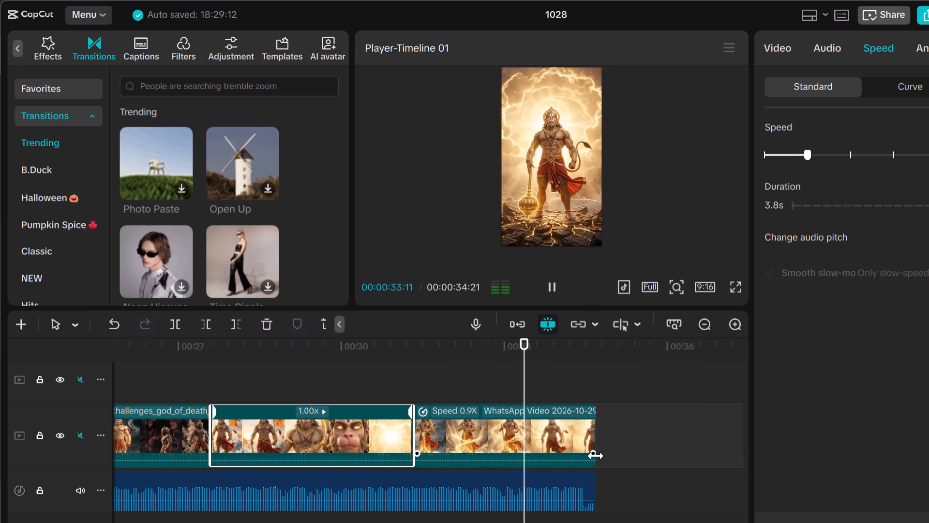
{"action": "key", "text": "space"}
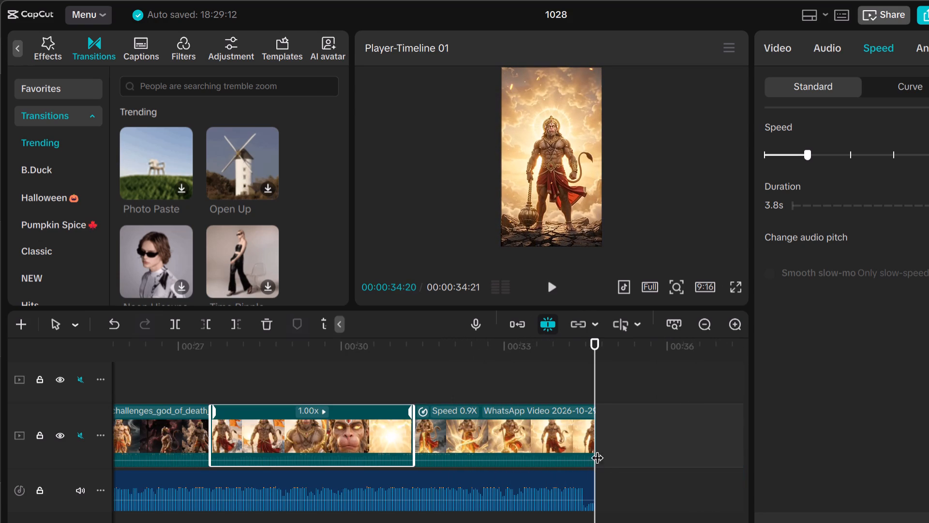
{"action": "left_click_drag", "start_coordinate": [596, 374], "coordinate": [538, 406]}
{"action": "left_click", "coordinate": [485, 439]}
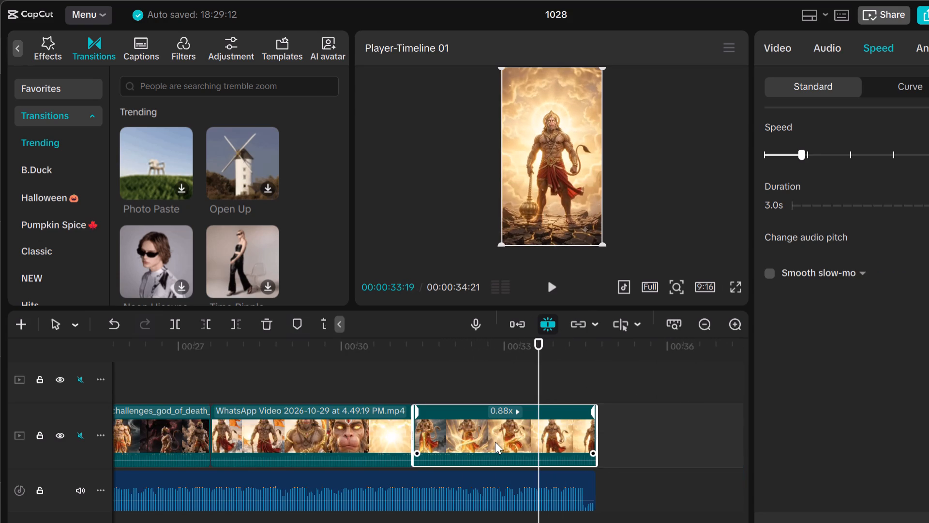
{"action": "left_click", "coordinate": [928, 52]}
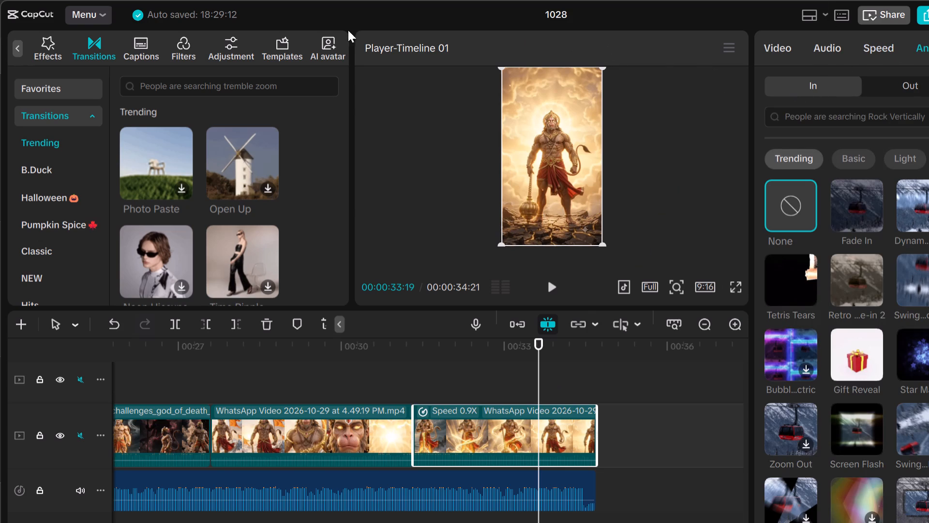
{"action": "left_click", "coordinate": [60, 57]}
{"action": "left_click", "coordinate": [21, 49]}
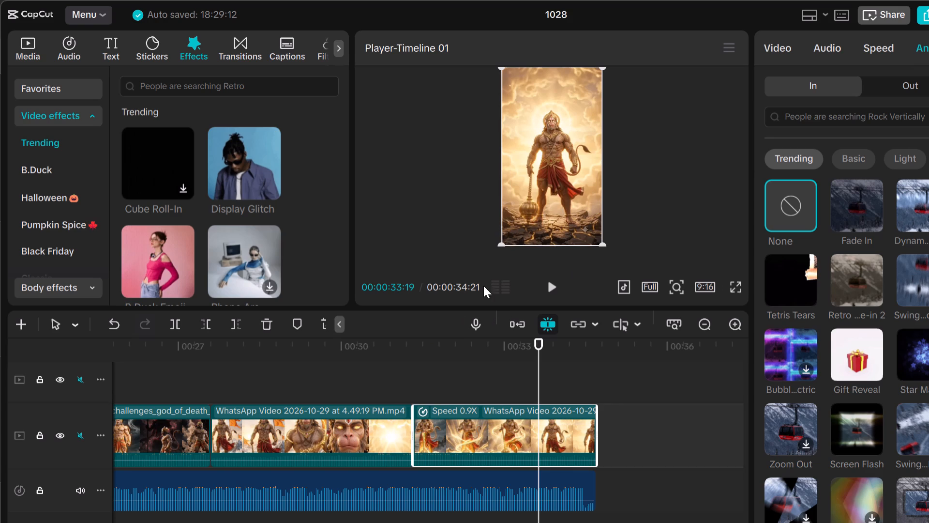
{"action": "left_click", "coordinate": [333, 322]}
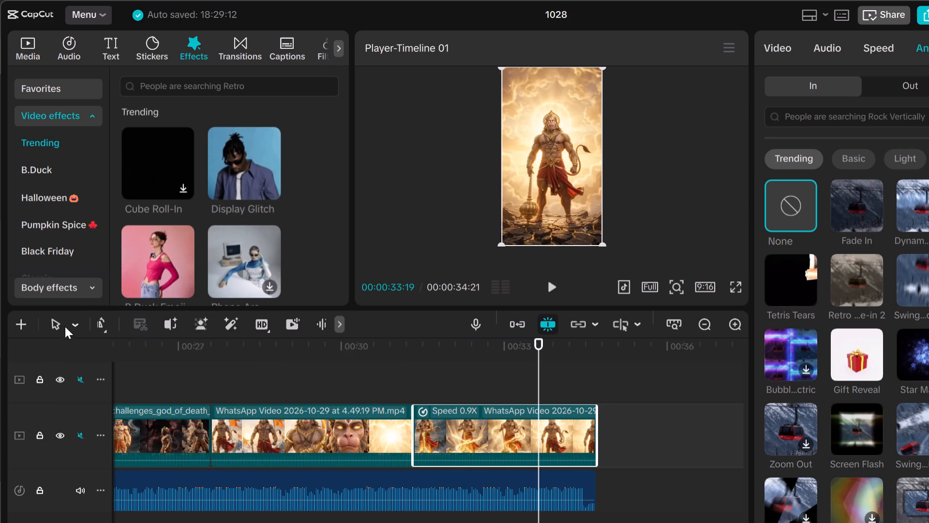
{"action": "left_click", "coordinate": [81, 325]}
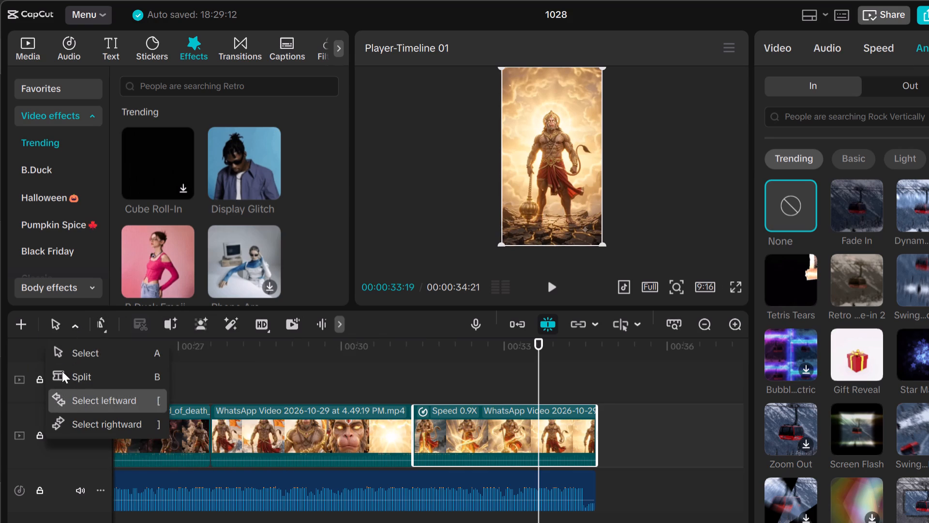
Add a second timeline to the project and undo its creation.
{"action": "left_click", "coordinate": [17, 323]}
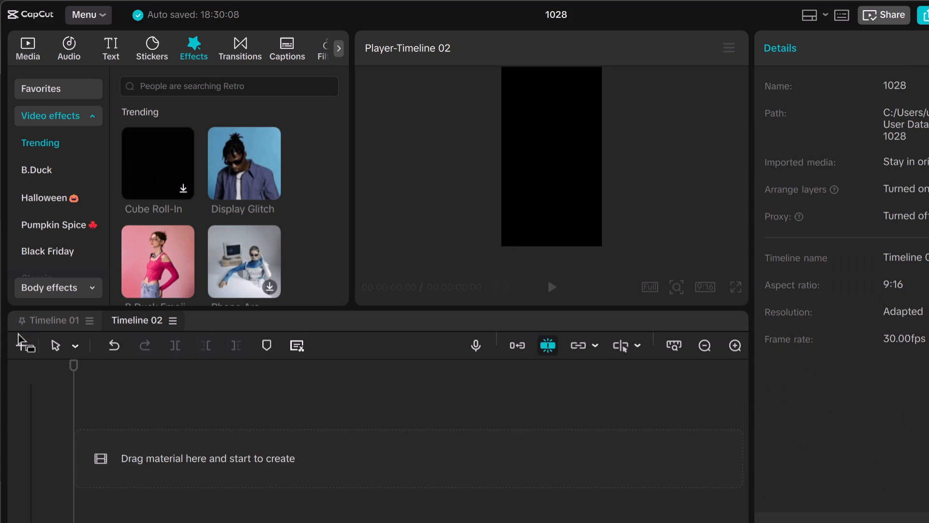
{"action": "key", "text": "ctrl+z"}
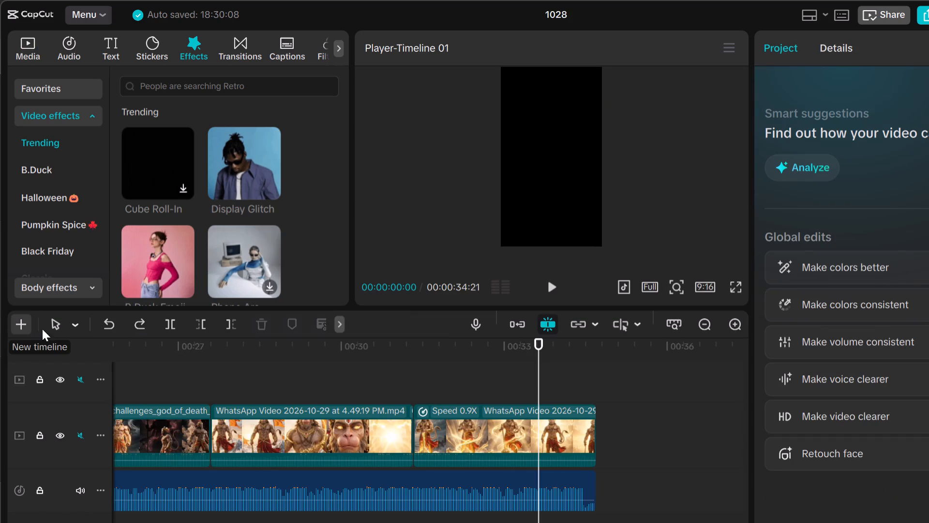
Look through the audio, media, effects and transitions libraries for something to add to the video.
{"action": "scroll", "coordinate": [492, 285], "scroll_direction": "up", "scroll_amount": 3}
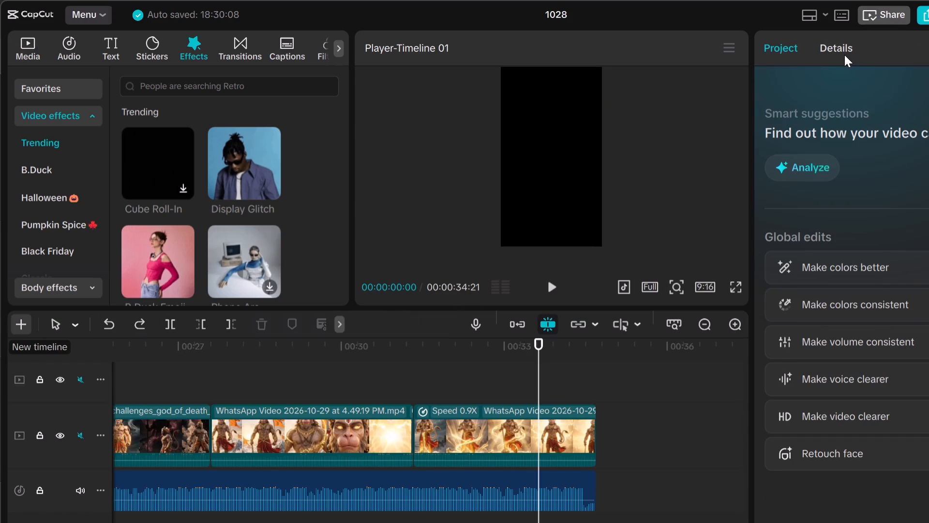
{"action": "left_click", "coordinate": [844, 55]}
{"action": "left_click", "coordinate": [799, 48]}
{"action": "left_click", "coordinate": [107, 44]}
{"action": "left_click", "coordinate": [55, 49]}
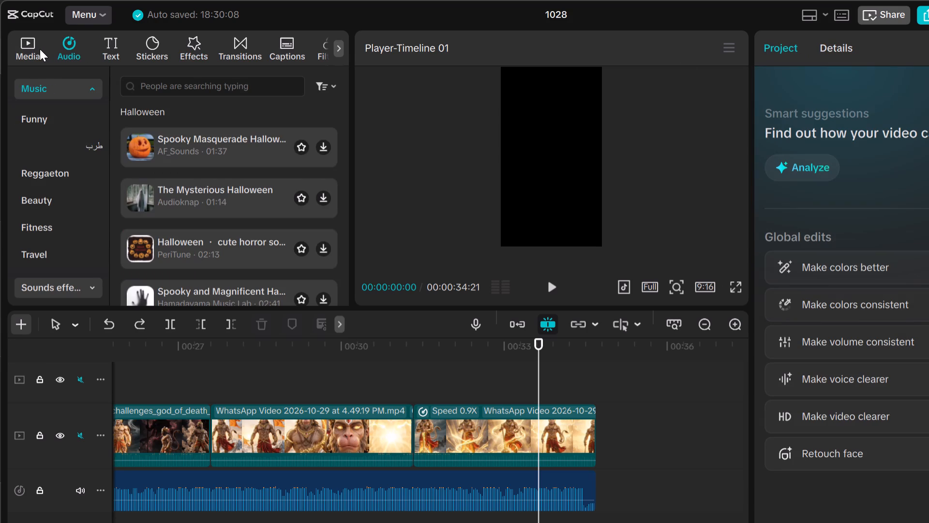
{"action": "left_click", "coordinate": [40, 49]}
{"action": "left_click", "coordinate": [108, 8]}
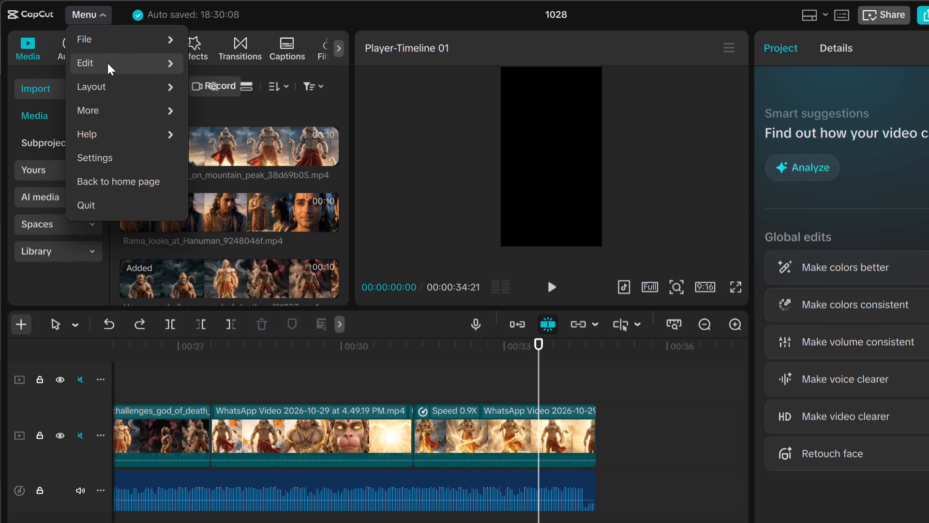
{"action": "left_click", "coordinate": [221, 6]}
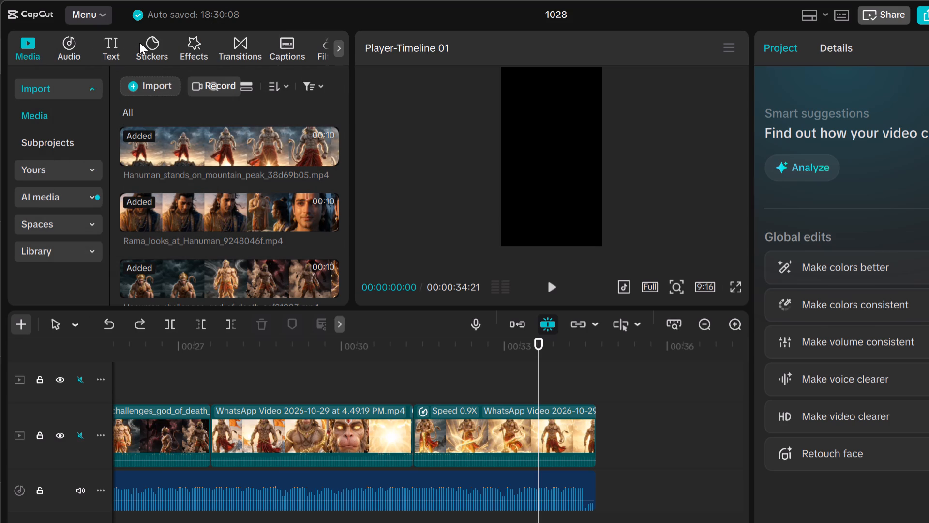
{"action": "left_click", "coordinate": [162, 54]}
{"action": "left_click", "coordinate": [182, 48]}
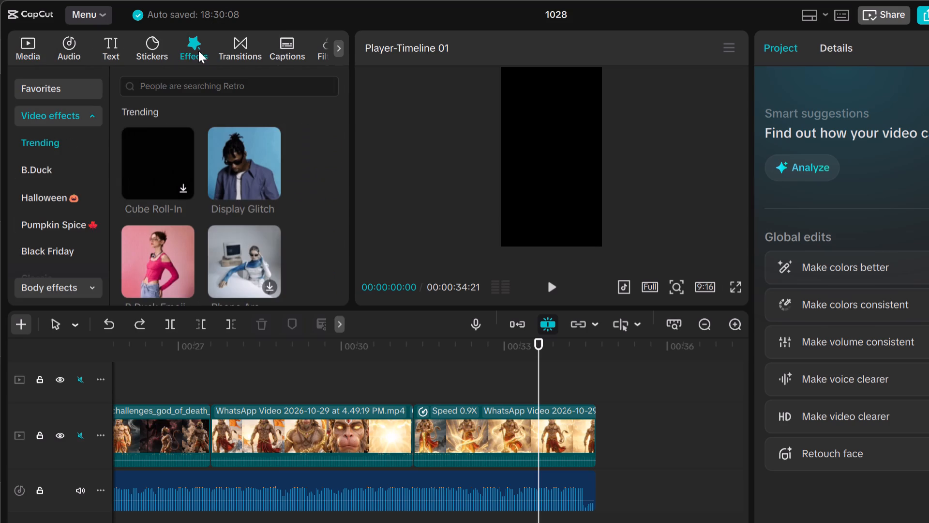
{"action": "left_click", "coordinate": [230, 51]}
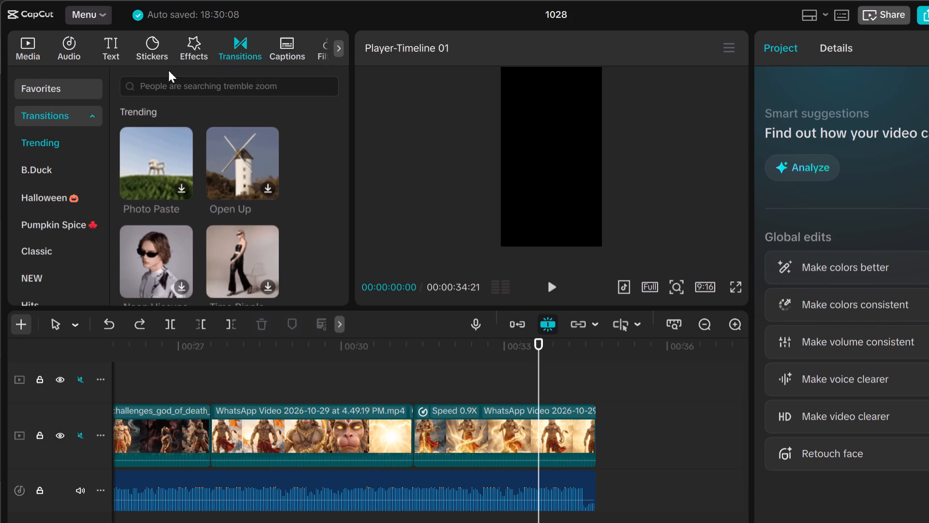
Add the trending Cube Roll-In video effect at 00:00:31:10, where the final Speed 0.9X WhatsApp Video clip starts.
{"action": "left_click", "coordinate": [183, 44]}
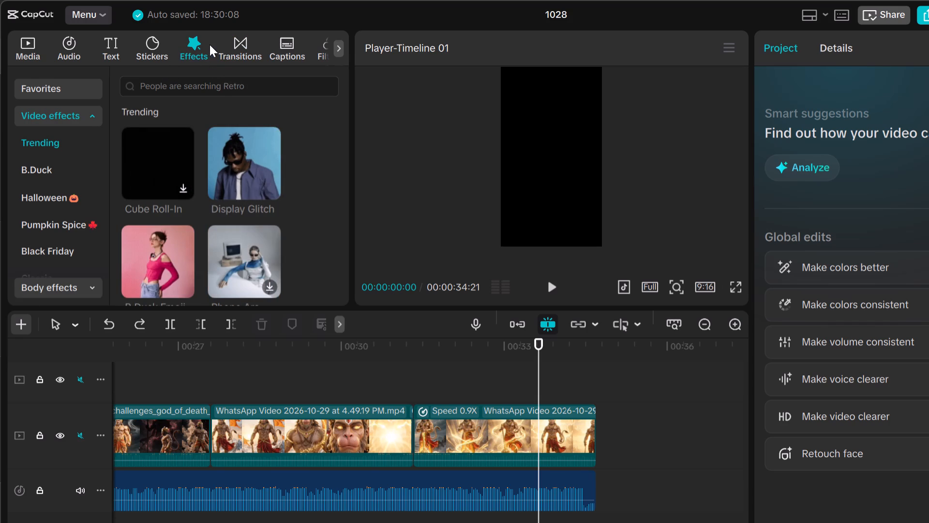
{"action": "scroll", "coordinate": [187, 153], "scroll_direction": "down", "scroll_amount": 1}
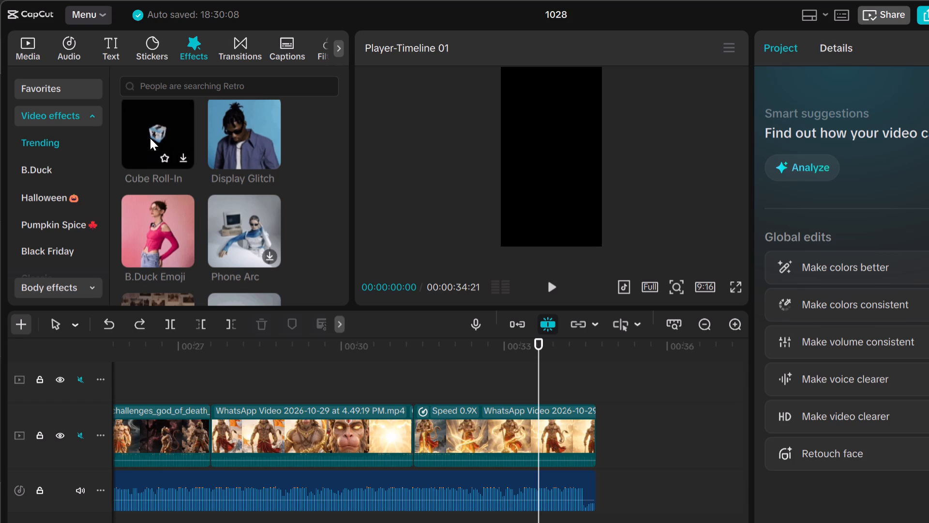
{"action": "left_click_drag", "start_coordinate": [153, 128], "coordinate": [152, 129]}
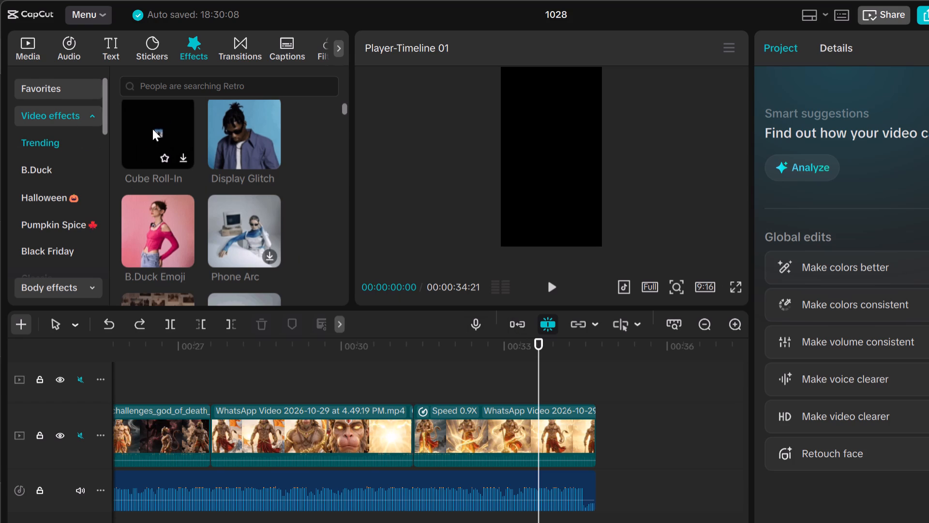
{"action": "left_click_drag", "start_coordinate": [152, 129], "coordinate": [148, 130]}
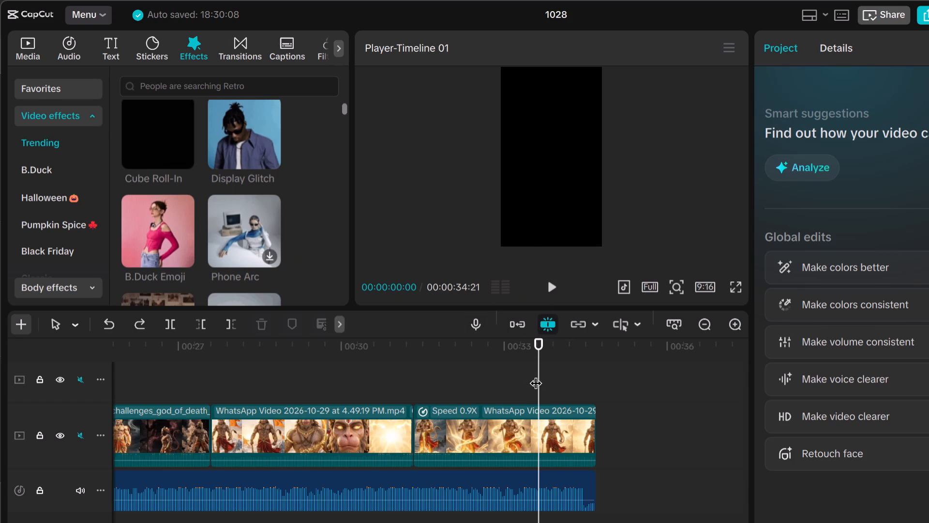
{"action": "left_click_drag", "start_coordinate": [539, 370], "coordinate": [415, 381]}
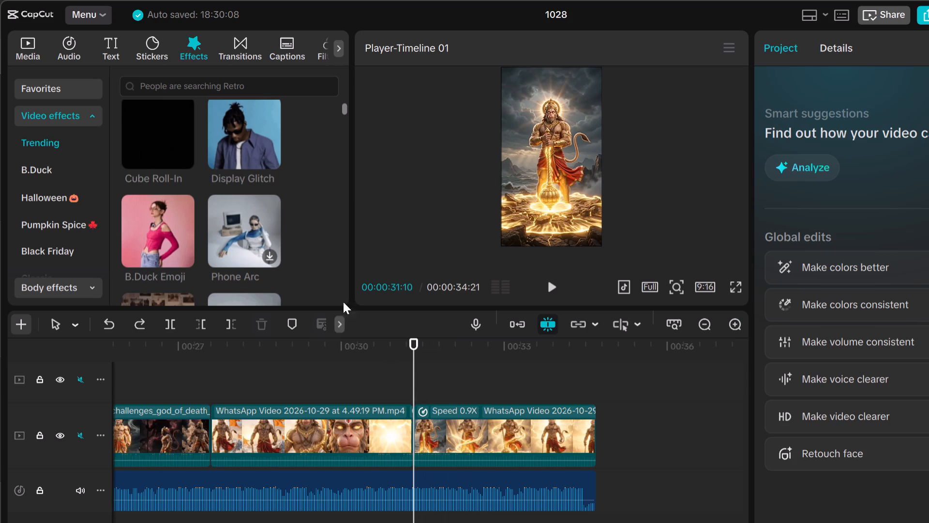
{"action": "left_click", "coordinate": [143, 130]}
{"action": "left_click", "coordinate": [183, 158]}
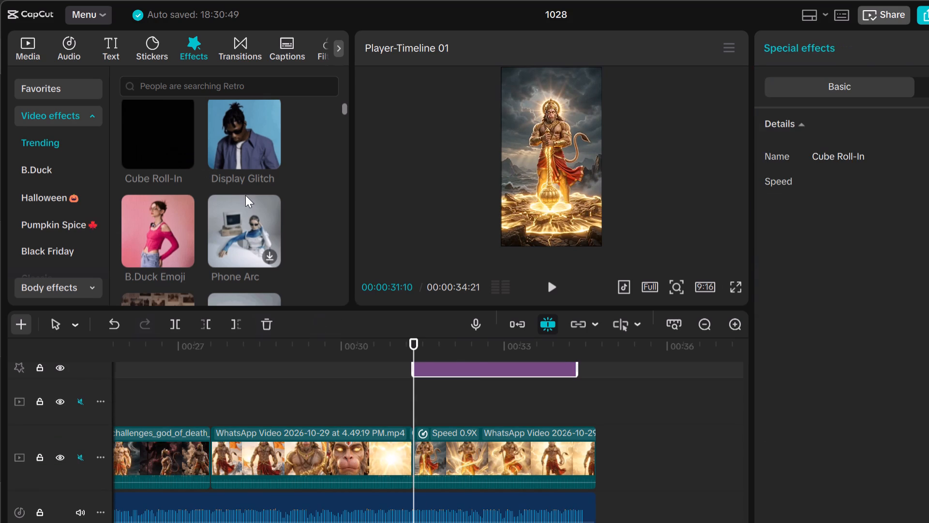
Preview the video from the beginning, playing the opening clips and scrubbing through the rest to the end at 00:00:34:21.
{"action": "key", "text": "space"}
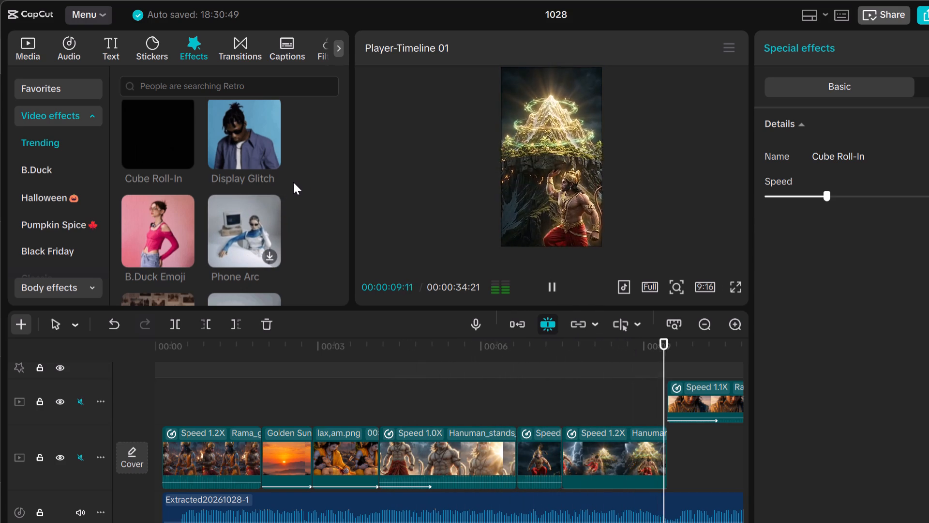
{"action": "key", "text": "space"}
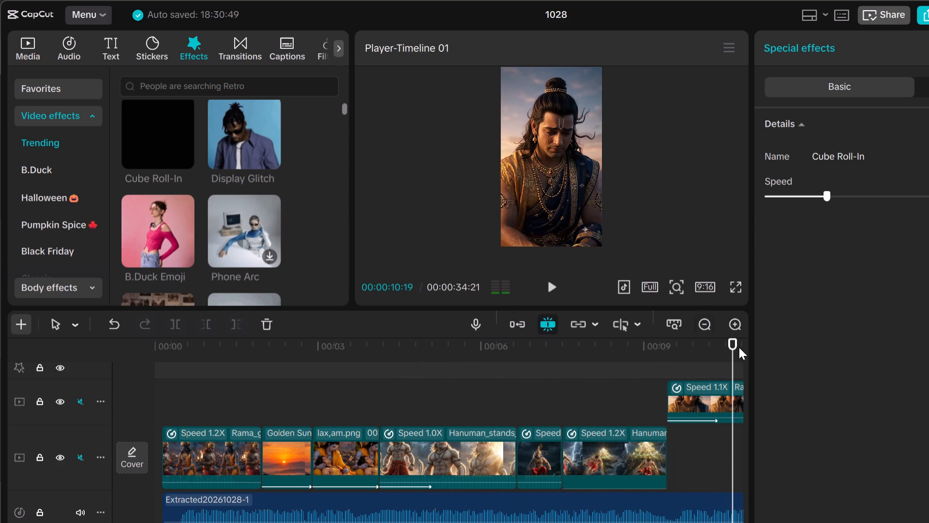
{"action": "left_click_drag", "start_coordinate": [736, 357], "coordinate": [706, 369]}
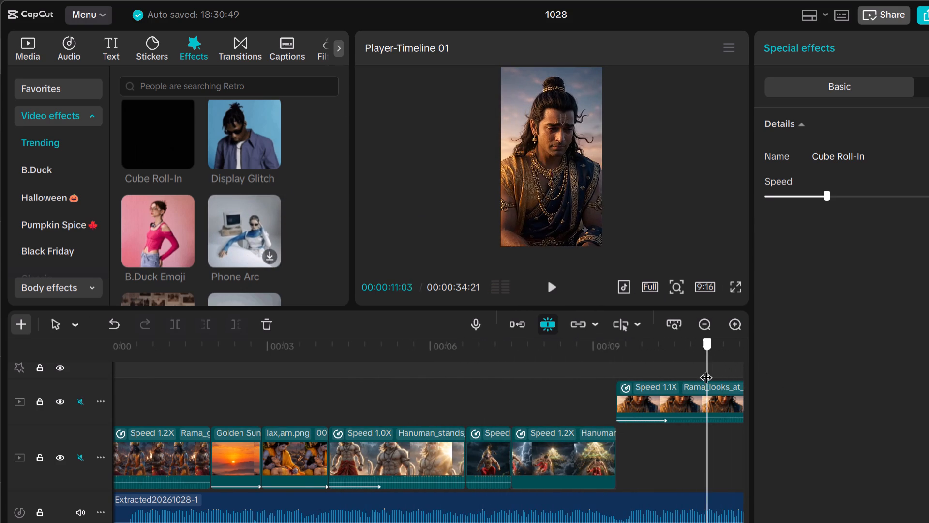
{"action": "left_click_drag", "start_coordinate": [706, 369], "coordinate": [704, 369]}
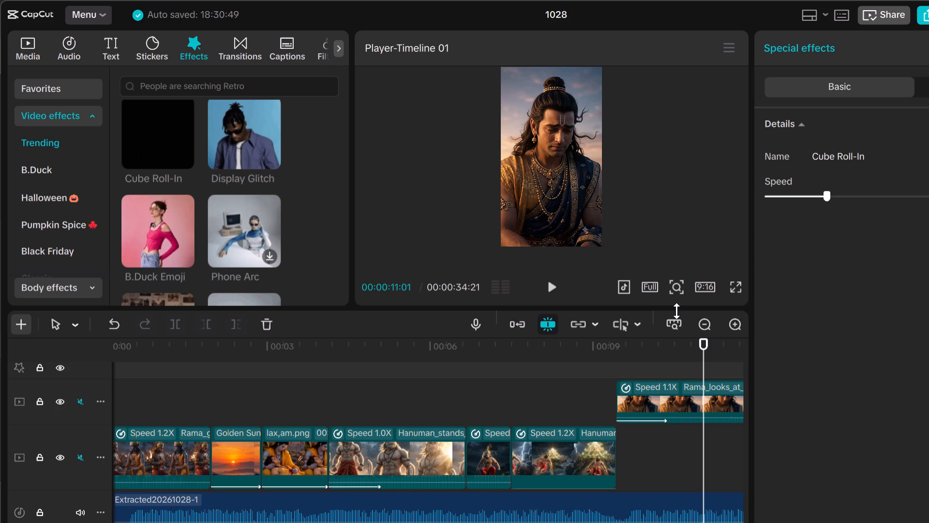
{"action": "left_click", "coordinate": [557, 288]}
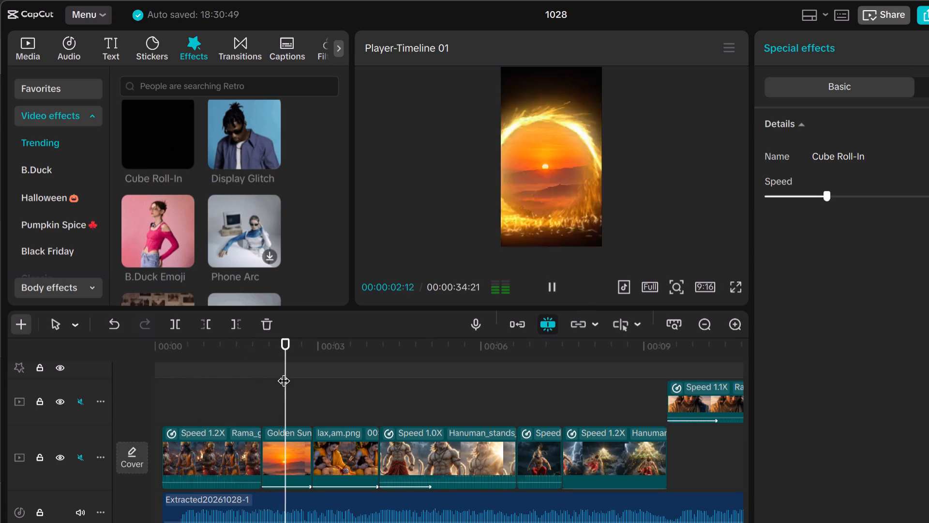
{"action": "left_click_drag", "start_coordinate": [293, 372], "coordinate": [361, 391]}
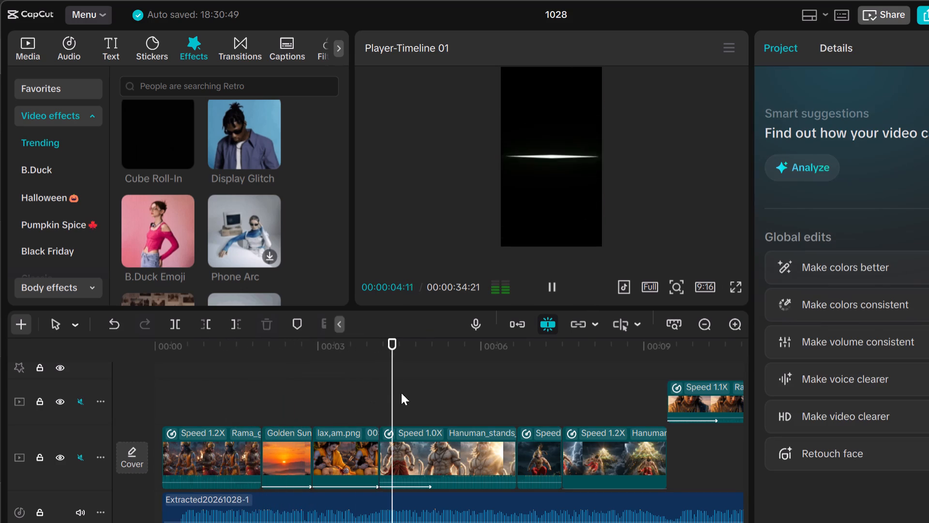
{"action": "left_click", "coordinate": [400, 388]}
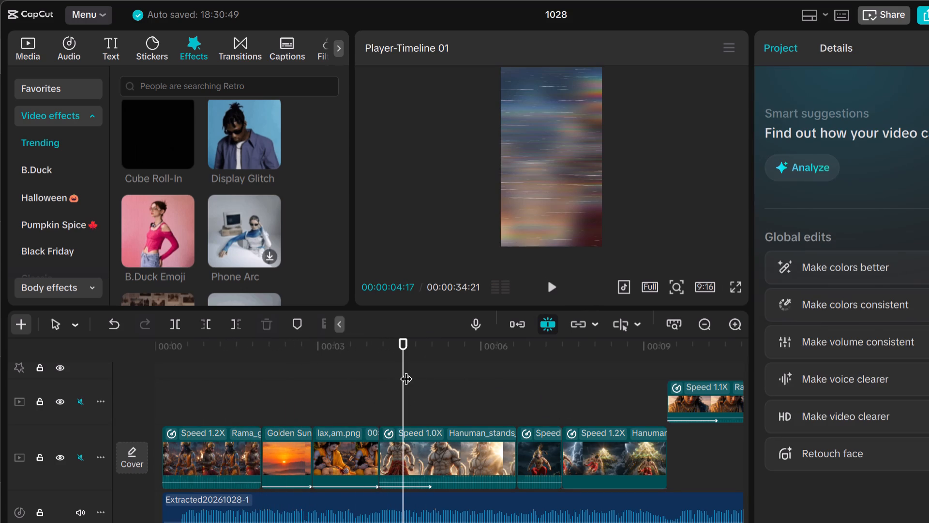
{"action": "left_click_drag", "start_coordinate": [402, 369], "coordinate": [752, 379]}
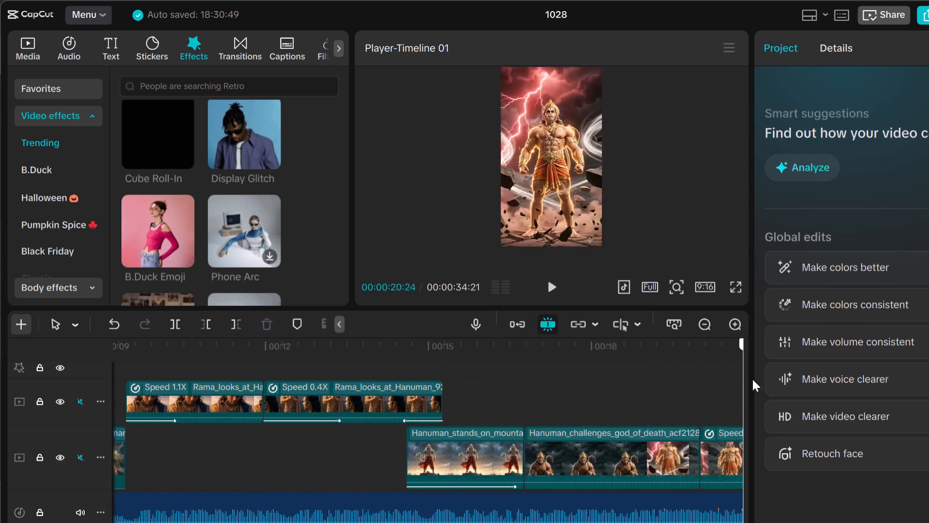
{"action": "left_click_drag", "start_coordinate": [752, 379], "coordinate": [744, 480]}
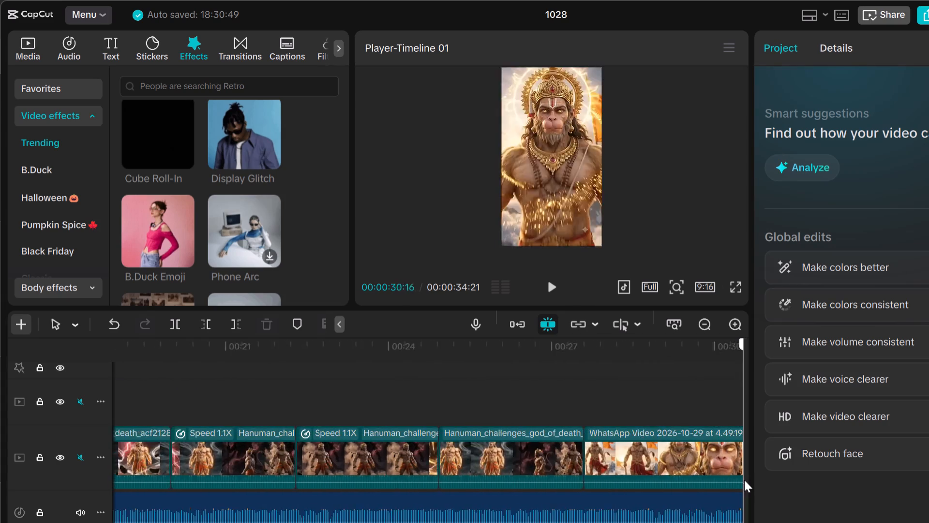
{"action": "left_click_drag", "start_coordinate": [744, 480], "coordinate": [690, 483]}
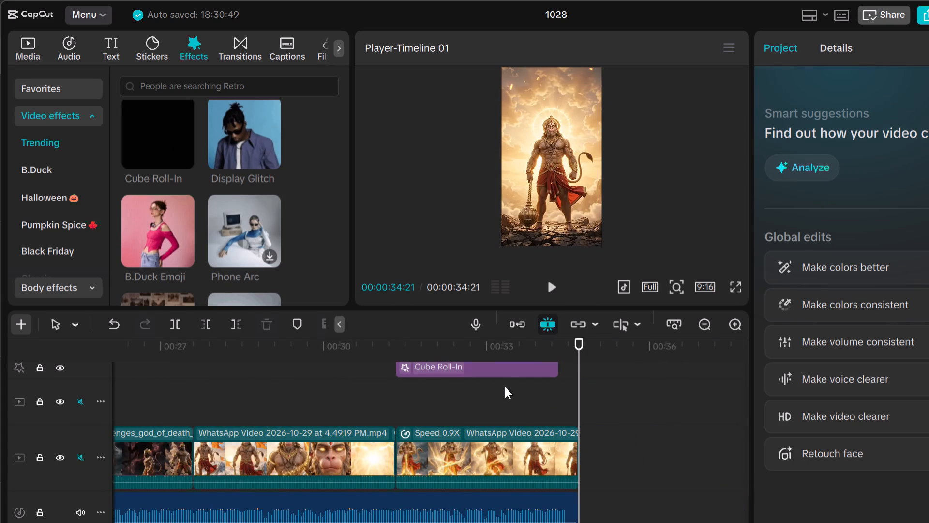
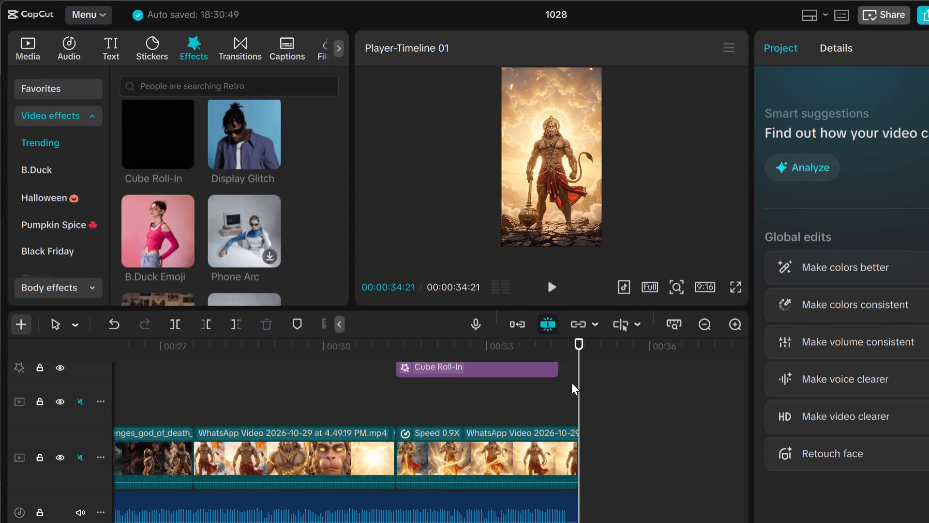
Move to the start of the Cube Roll-In effect near 00:00:31:10, and play the video's opening clips.
{"action": "left_click_drag", "start_coordinate": [579, 377], "coordinate": [403, 460]}
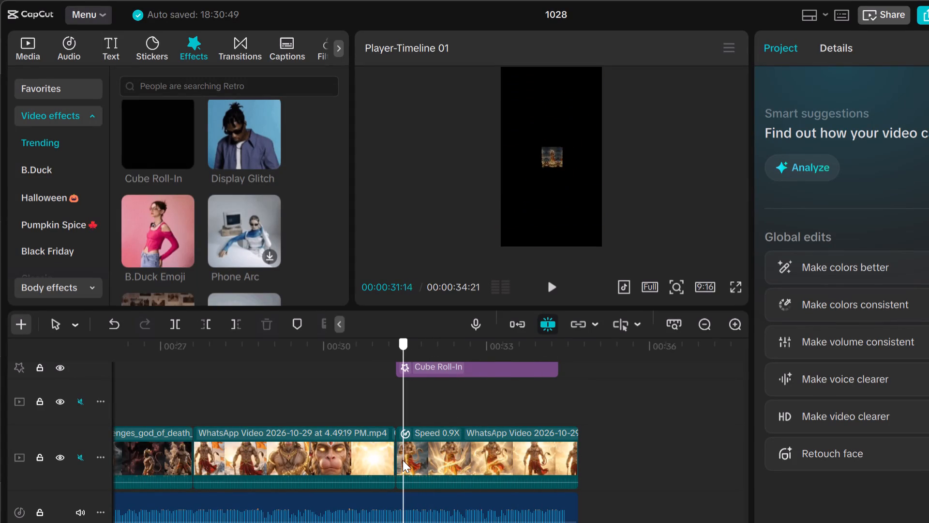
{"action": "left_click_drag", "start_coordinate": [403, 460], "coordinate": [398, 469]}
{"action": "key", "text": "space"}
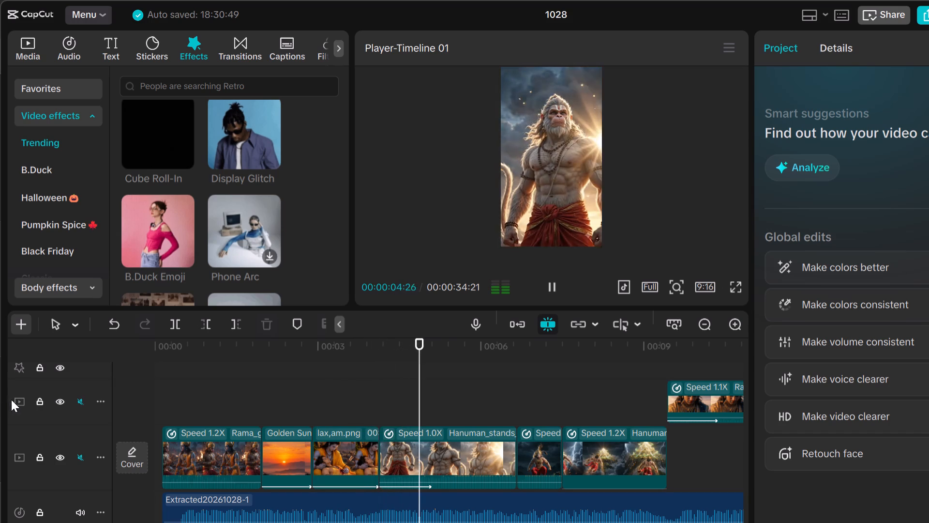
{"action": "key", "text": "space"}
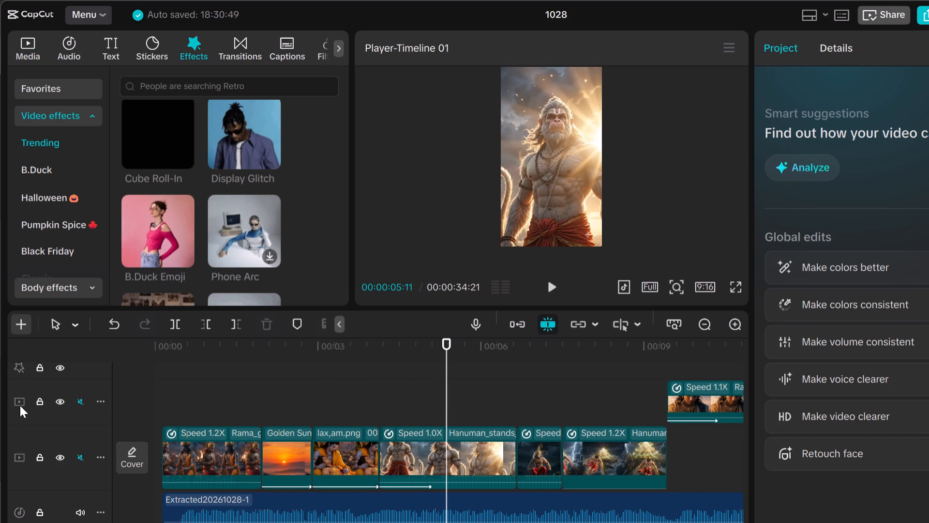
{"action": "key", "text": "space"}
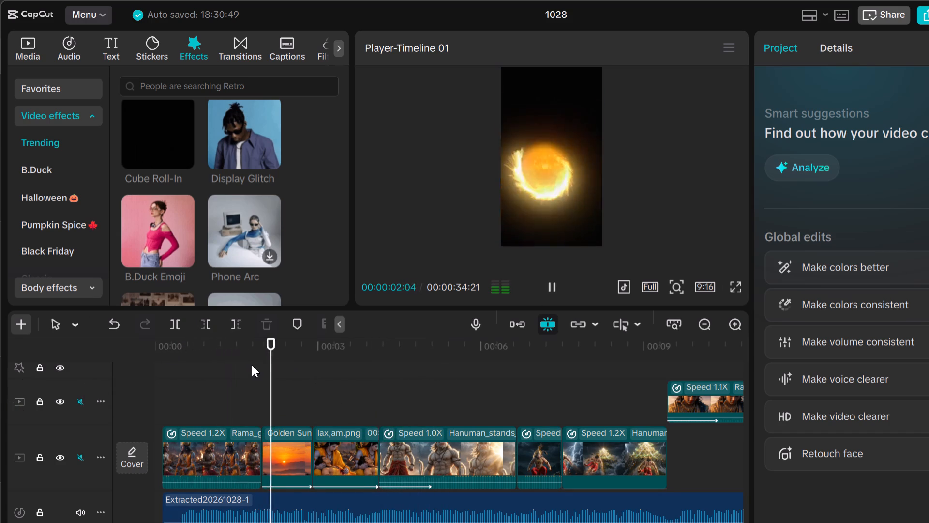
Scrub through the opening clips and the Rama_looks_at_Hanuman clips to the Hanuman_challenges_god_of_death clip at 00:00:17:01.
{"action": "left_click_drag", "start_coordinate": [320, 365], "coordinate": [374, 368]}
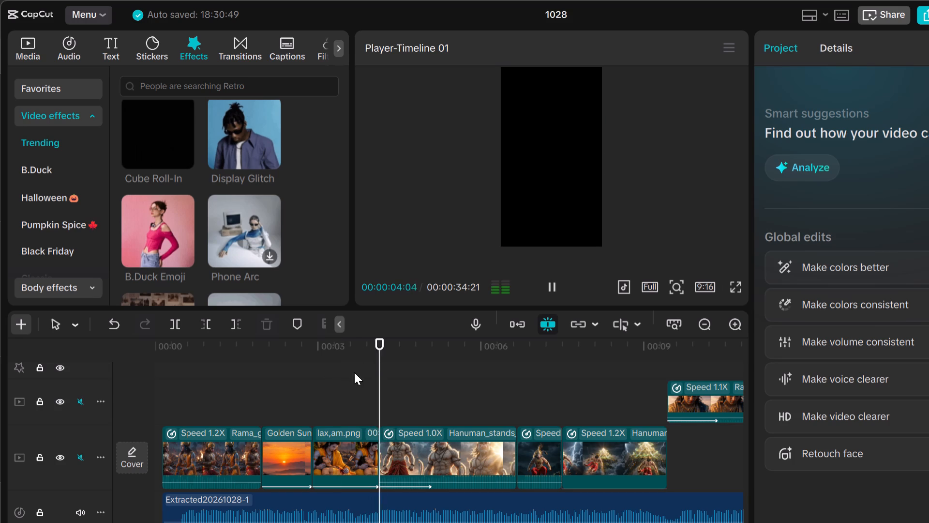
{"action": "key", "text": "space"}
{"action": "left_click_drag", "start_coordinate": [397, 380], "coordinate": [412, 382]}
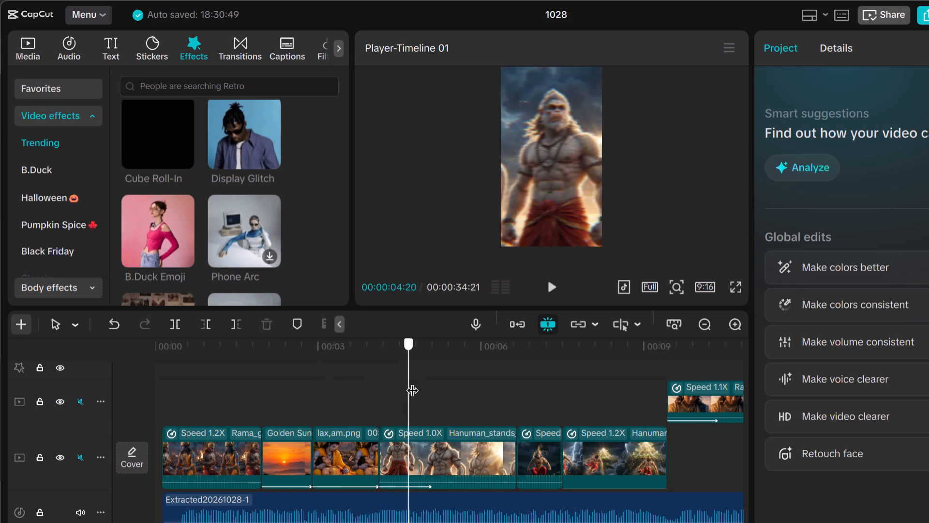
{"action": "left_click_drag", "start_coordinate": [412, 382], "coordinate": [473, 384]}
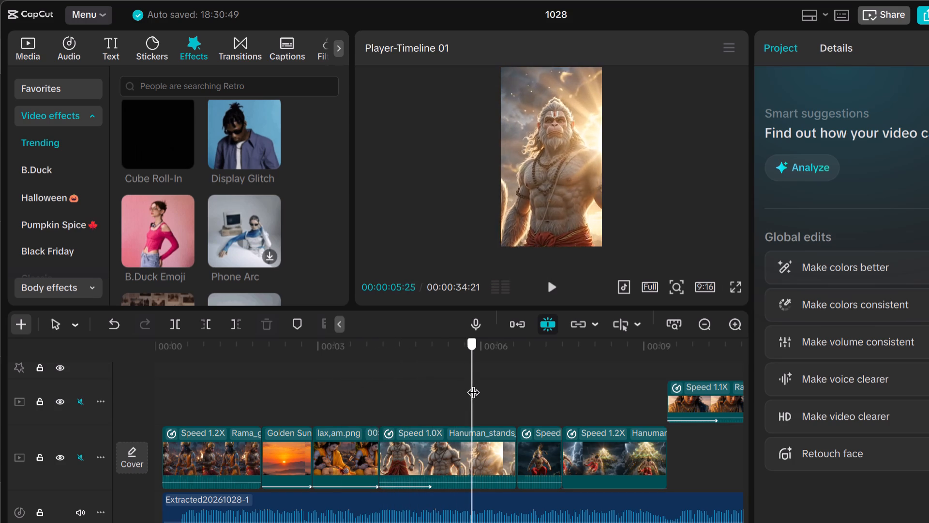
{"action": "left_click_drag", "start_coordinate": [473, 384], "coordinate": [521, 387]}
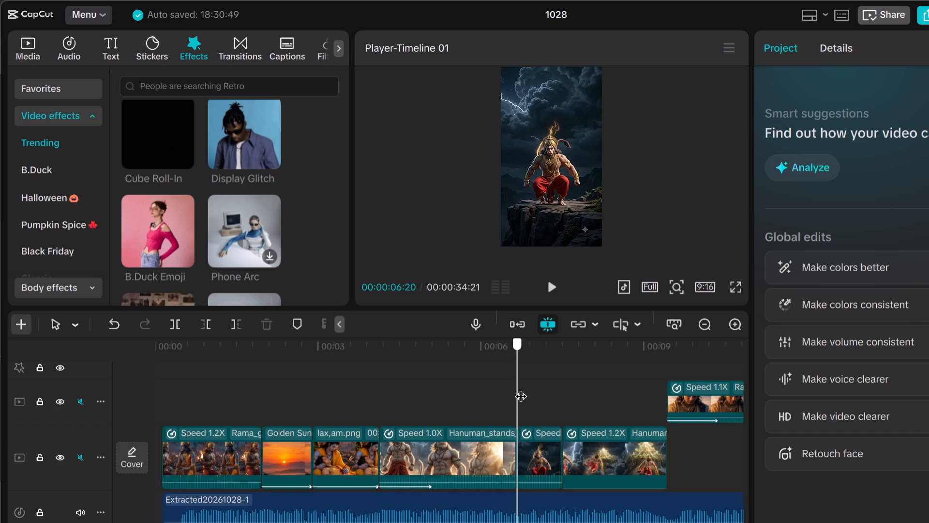
{"action": "left_click_drag", "start_coordinate": [521, 387], "coordinate": [588, 390]}
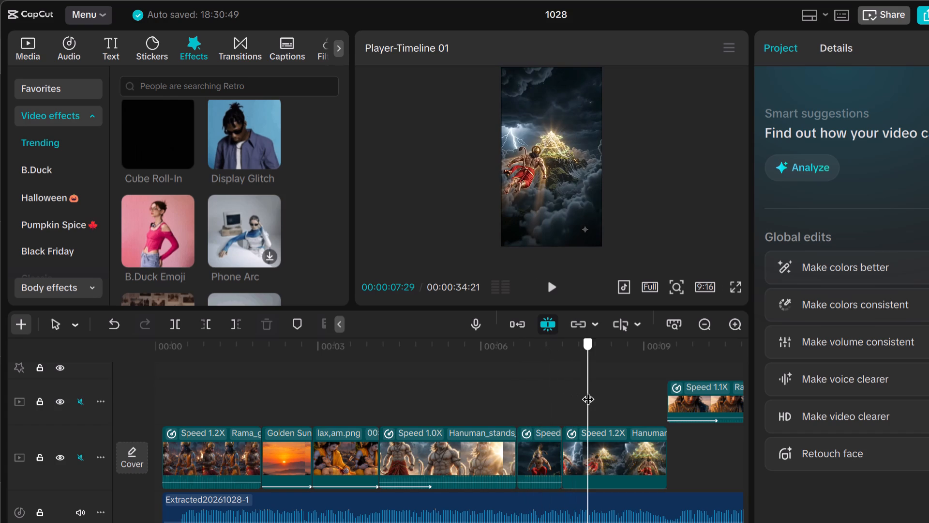
{"action": "left_click_drag", "start_coordinate": [588, 390], "coordinate": [588, 393]}
{"action": "left_click_drag", "start_coordinate": [588, 393], "coordinate": [585, 399]}
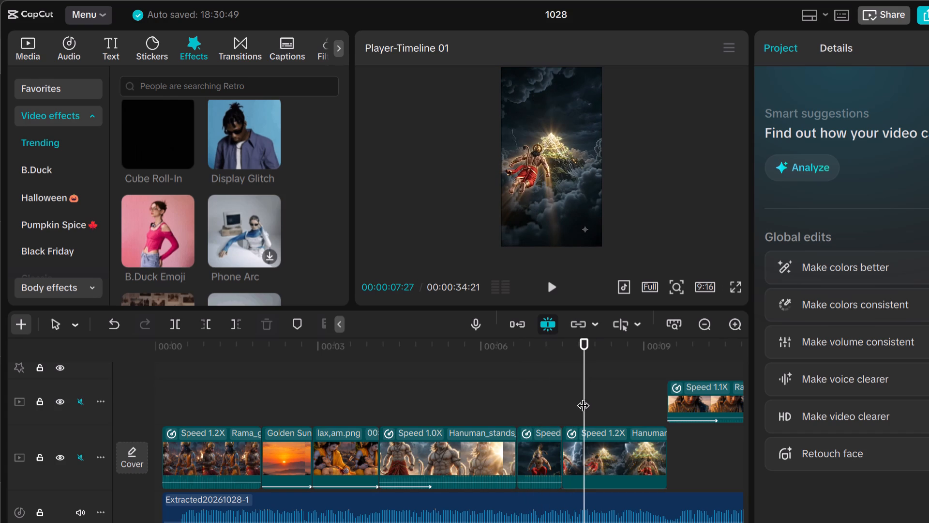
{"action": "left_click_drag", "start_coordinate": [589, 392], "coordinate": [689, 411]}
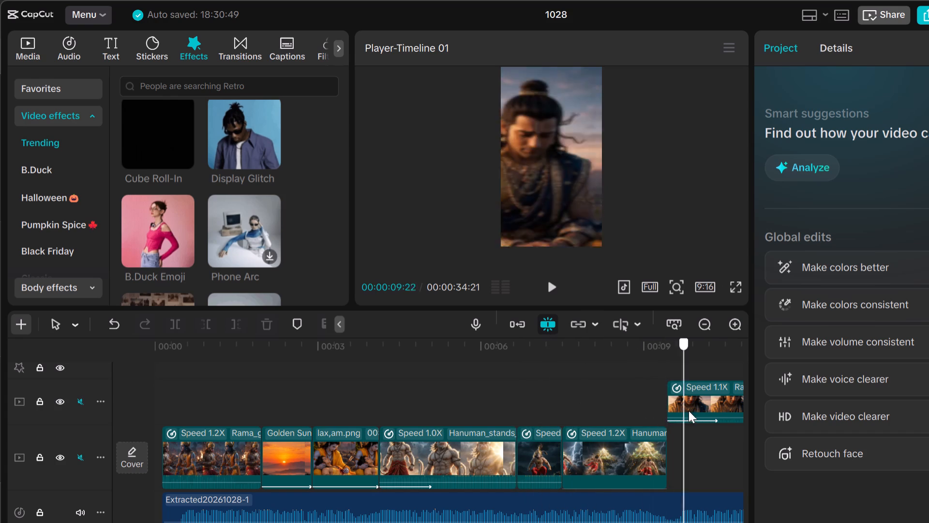
{"action": "left_click_drag", "start_coordinate": [689, 411], "coordinate": [719, 419]}
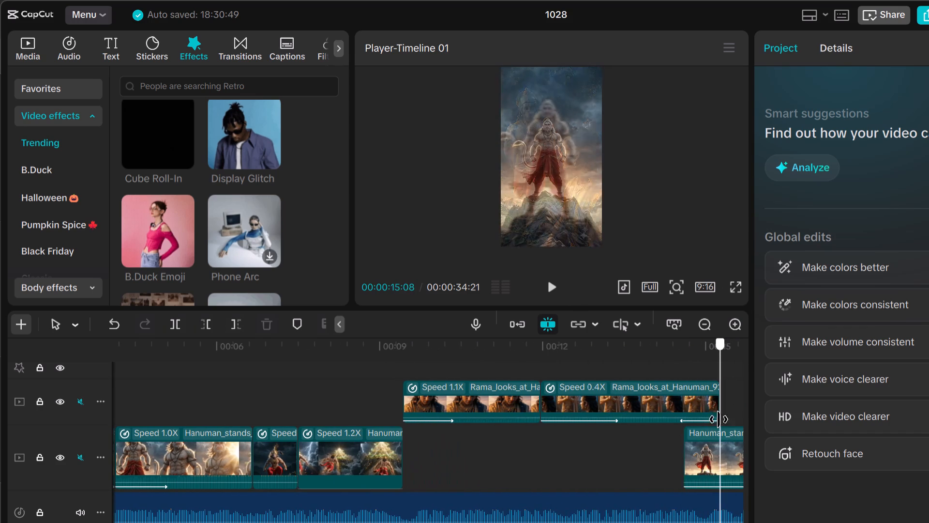
{"action": "left_click_drag", "start_coordinate": [719, 419], "coordinate": [555, 460]}
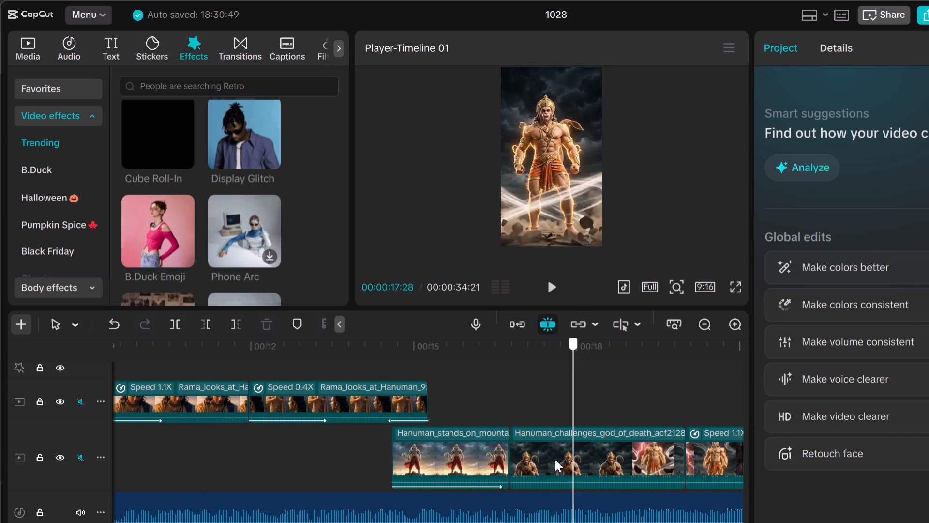
{"action": "left_click_drag", "start_coordinate": [555, 460], "coordinate": [525, 465]}
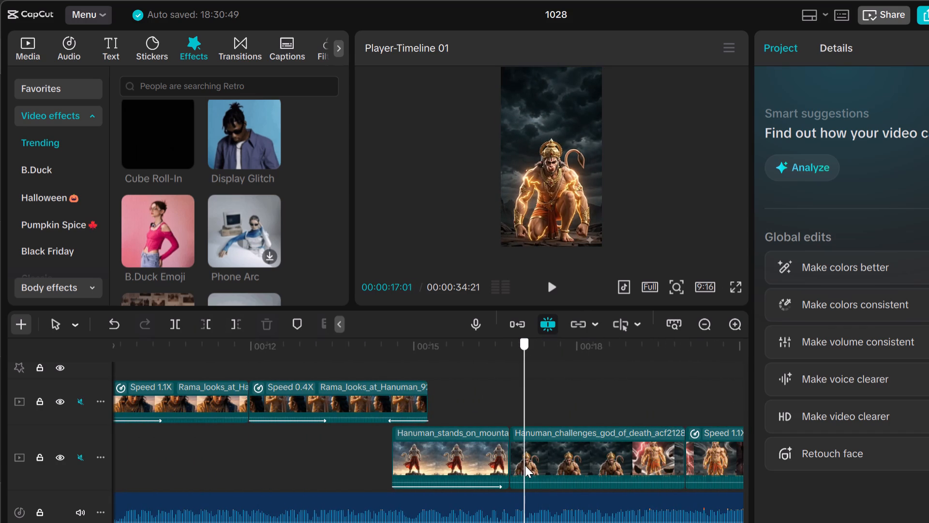
Play the first clip briefly and scrub through the timeline to the Cube Roll-In effect's start at 00:00:31:10.
{"action": "left_click", "coordinate": [544, 277]}
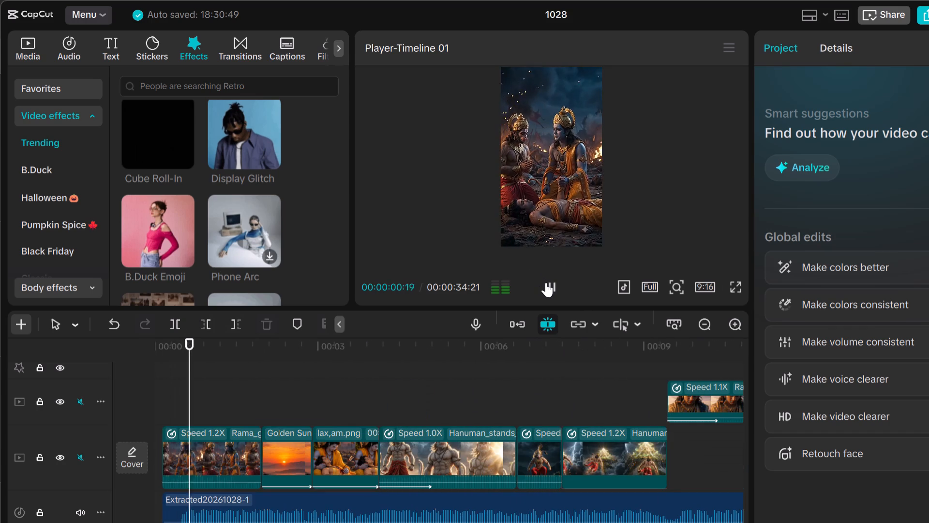
{"action": "left_click", "coordinate": [547, 283]}
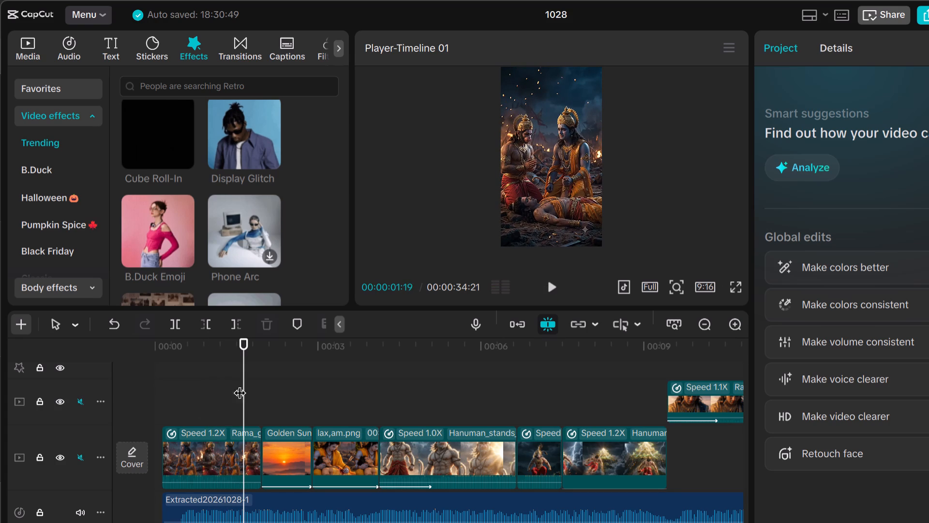
{"action": "left_click_drag", "start_coordinate": [246, 376], "coordinate": [483, 385]}
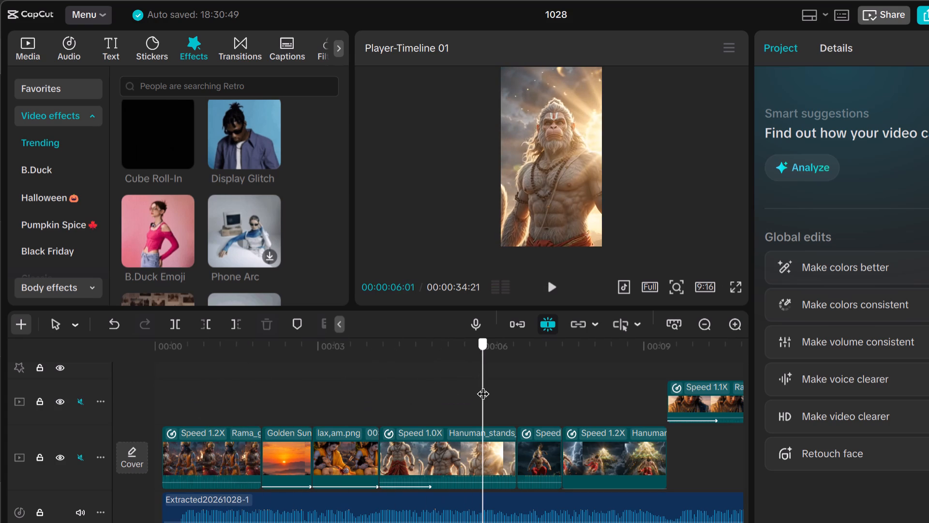
{"action": "left_click_drag", "start_coordinate": [483, 385], "coordinate": [623, 388]}
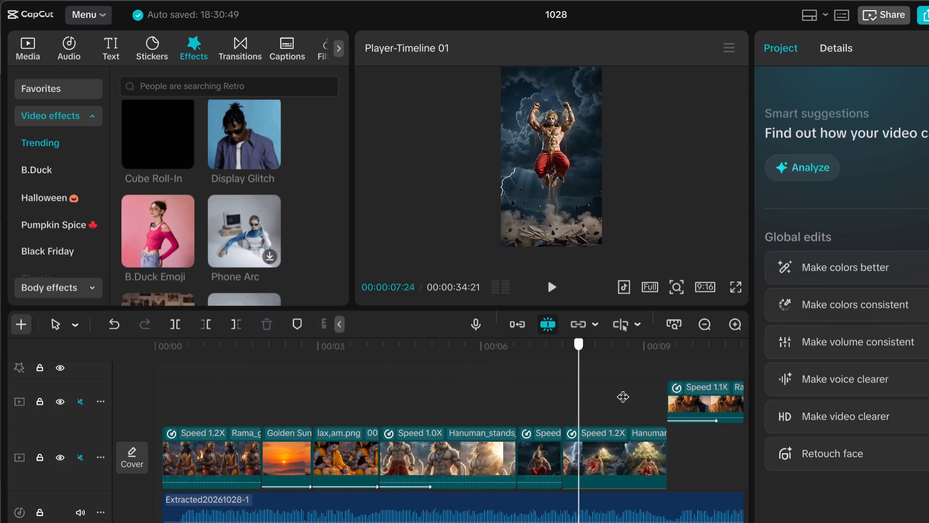
{"action": "left_click_drag", "start_coordinate": [623, 388], "coordinate": [658, 321]}
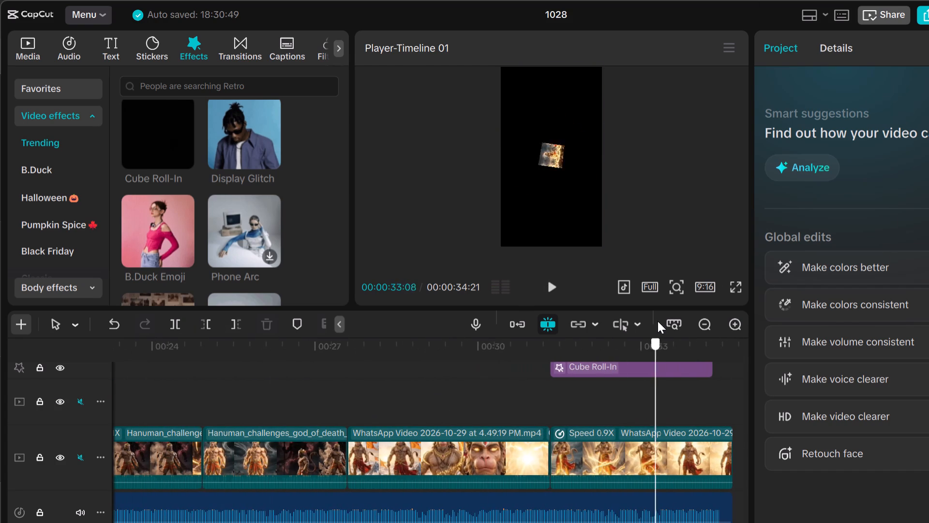
{"action": "left_click_drag", "start_coordinate": [658, 321], "coordinate": [550, 368]}
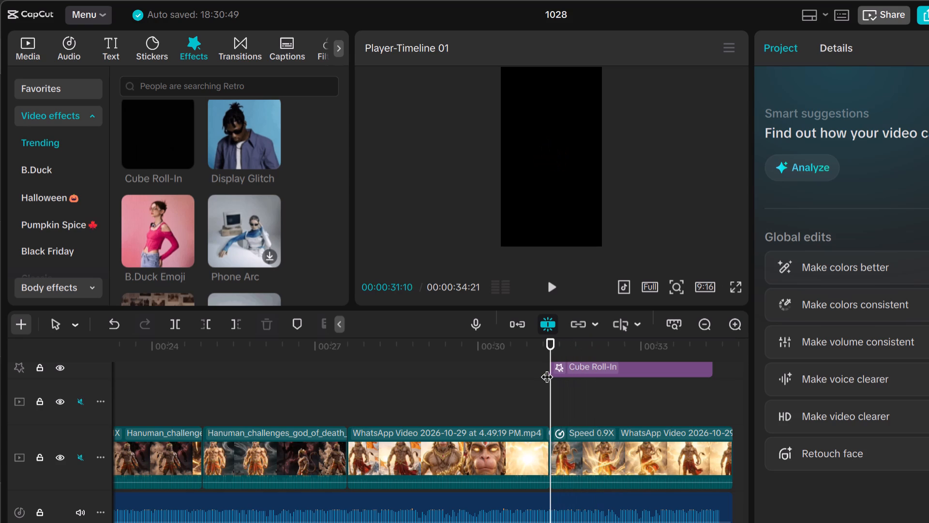
Replay the opening clips and check the Speed 1.2X Hanuman clip around 00:00:07:25.
{"action": "key", "text": "space"}
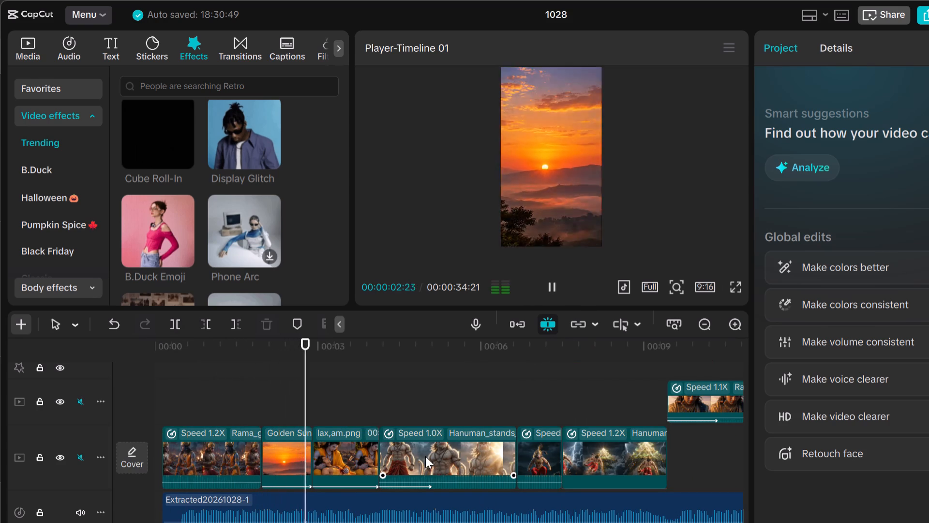
{"action": "right_click_drag", "start_coordinate": [0, 15], "coordinate": [16, 134]}
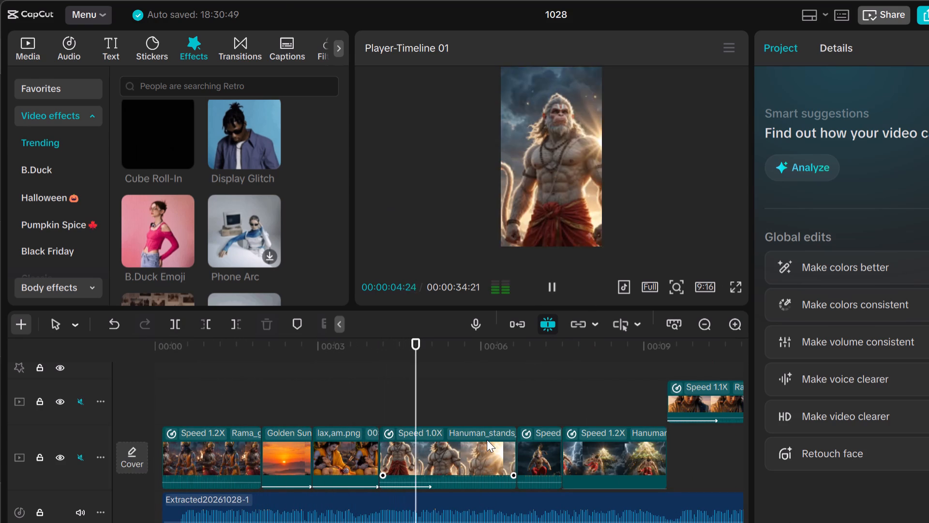
{"action": "left_click", "coordinate": [490, 434]}
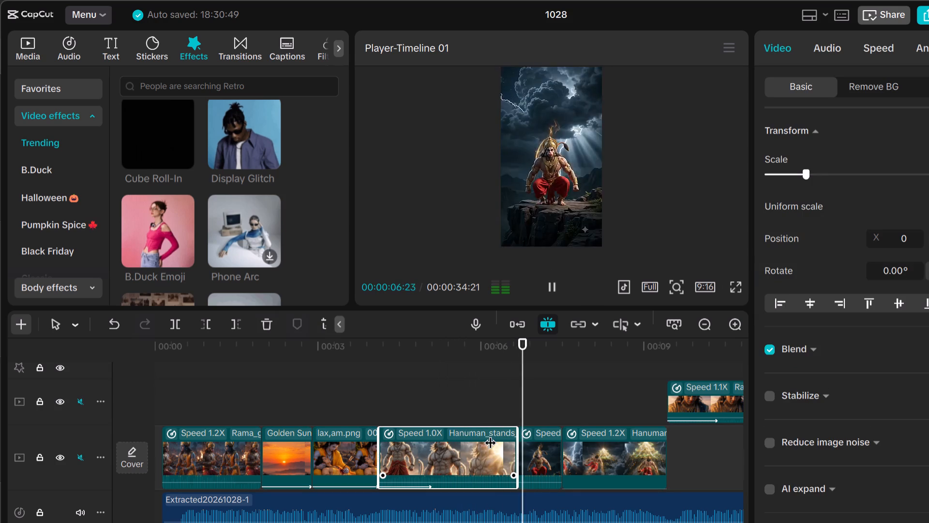
{"action": "left_click", "coordinate": [580, 407]}
{"action": "left_click", "coordinate": [580, 407]}
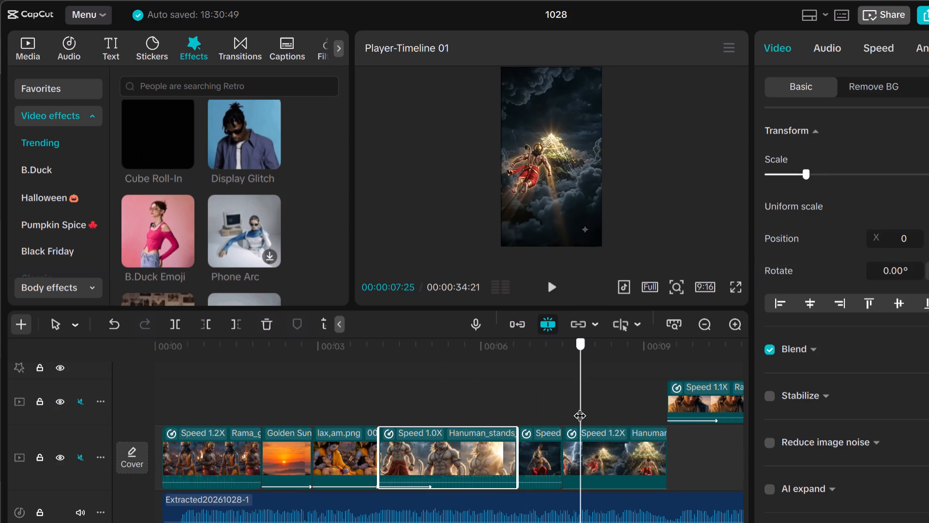
{"action": "left_click", "coordinate": [580, 407]}
{"action": "left_click", "coordinate": [580, 407]}
{"action": "triple_click", "coordinate": [580, 407]}
{"action": "key", "text": "space"}
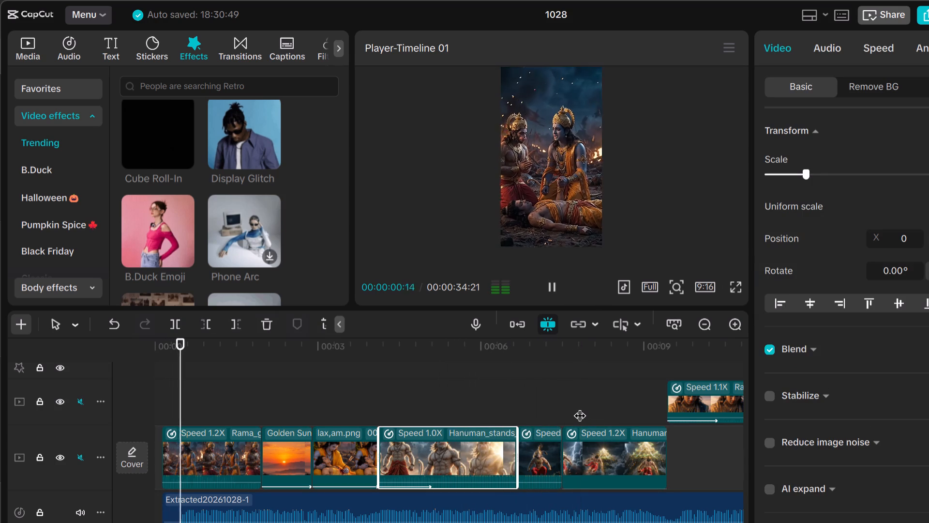
{"action": "left_click", "coordinate": [577, 407]}
{"action": "key", "text": "space"}
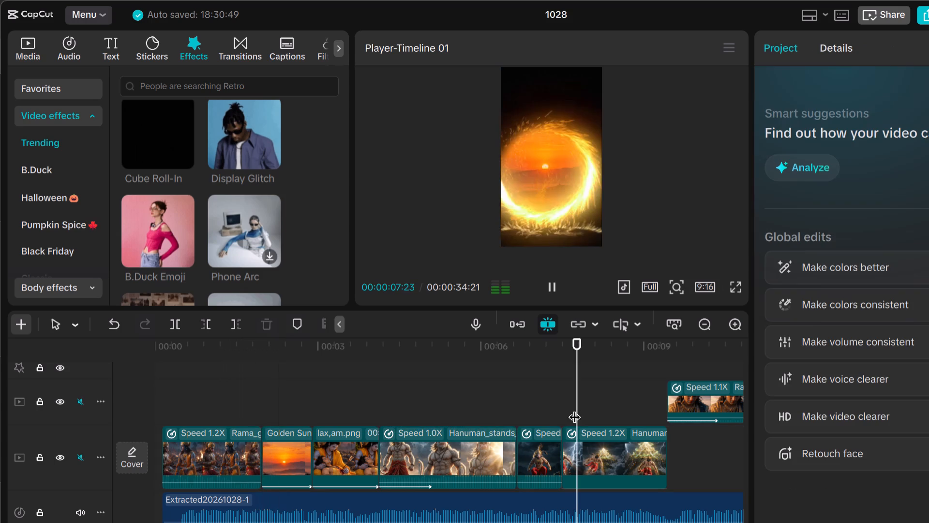
Return to the video's start, select the first clip and look through the Trending video effects for a fitting one.
{"action": "left_click_drag", "start_coordinate": [578, 386], "coordinate": [218, 490]}
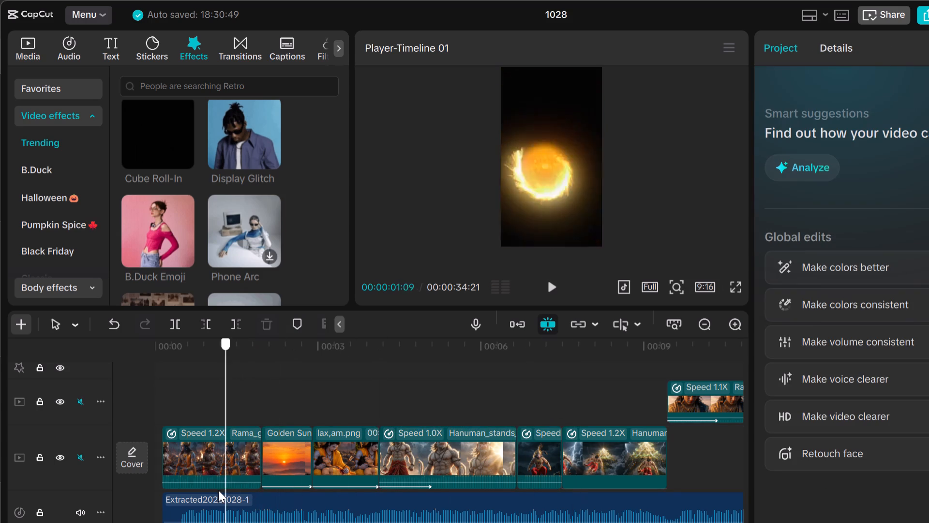
{"action": "left_click_drag", "start_coordinate": [218, 490], "coordinate": [158, 497]}
{"action": "left_click", "coordinate": [207, 469]}
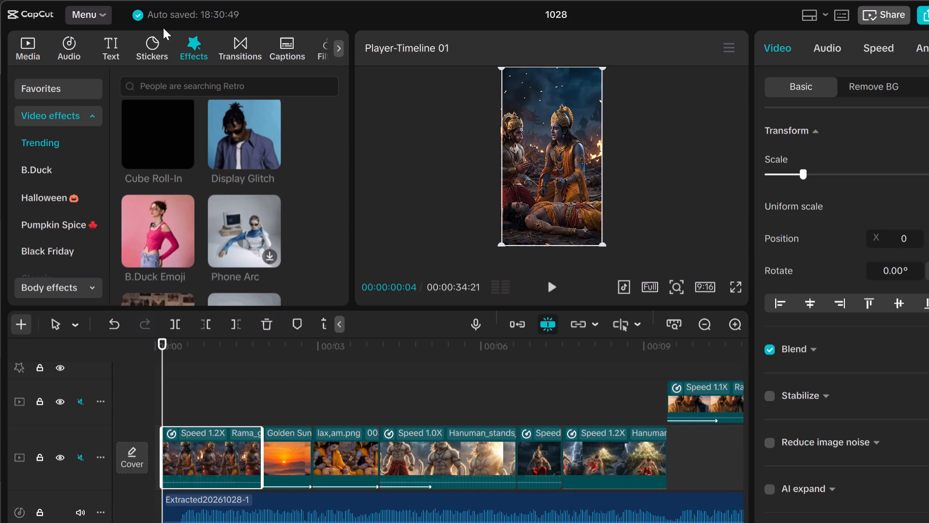
{"action": "left_click", "coordinate": [193, 43]}
{"action": "scroll", "coordinate": [198, 191], "scroll_direction": "down", "scroll_amount": 4}
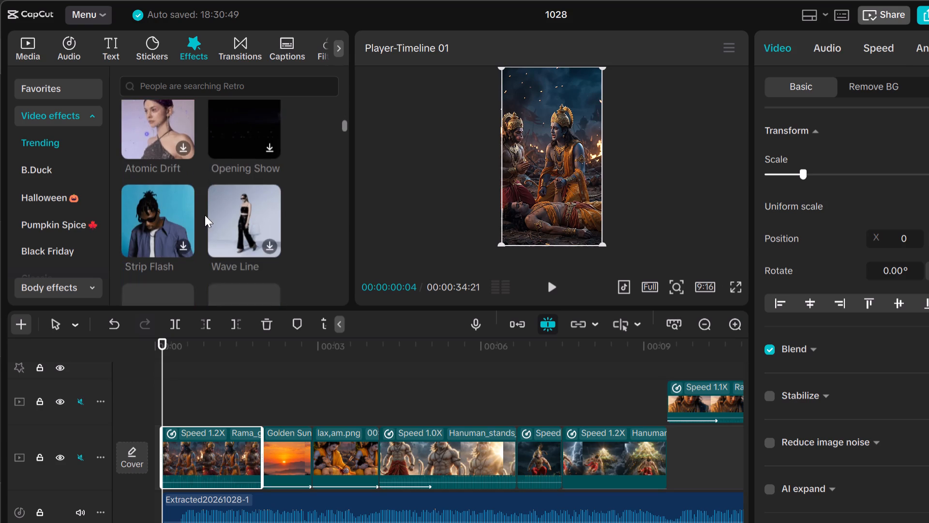
{"action": "scroll", "coordinate": [205, 217], "scroll_direction": "down", "scroll_amount": 4}
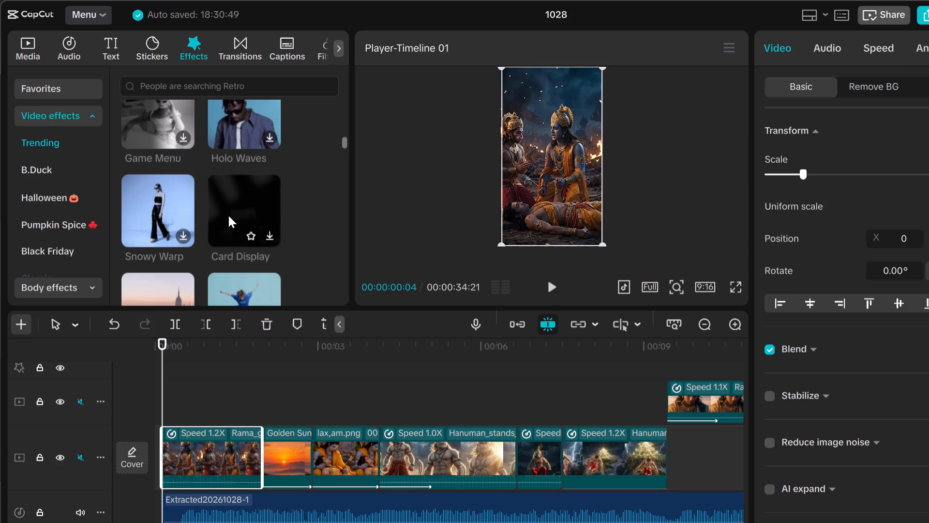
{"action": "scroll", "coordinate": [239, 212], "scroll_direction": "down", "scroll_amount": 3}
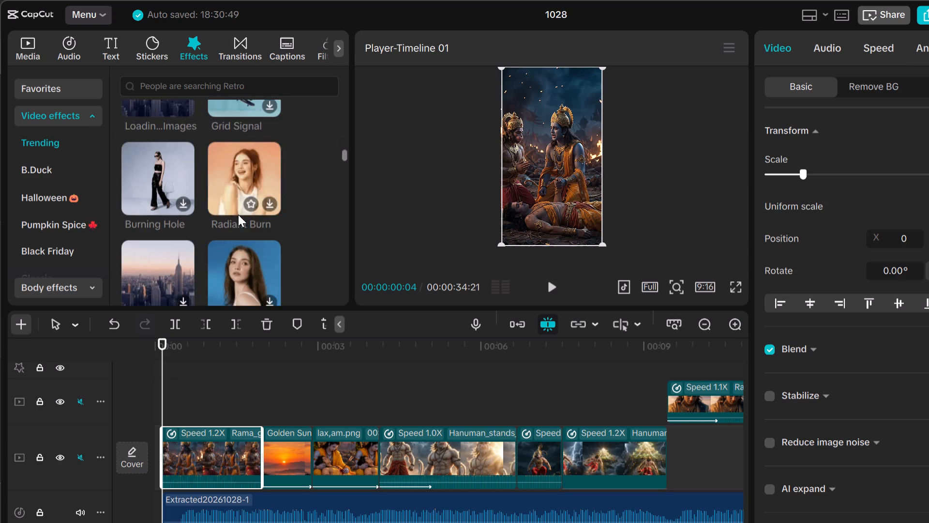
{"action": "scroll", "coordinate": [238, 215], "scroll_direction": "down", "scroll_amount": 3}
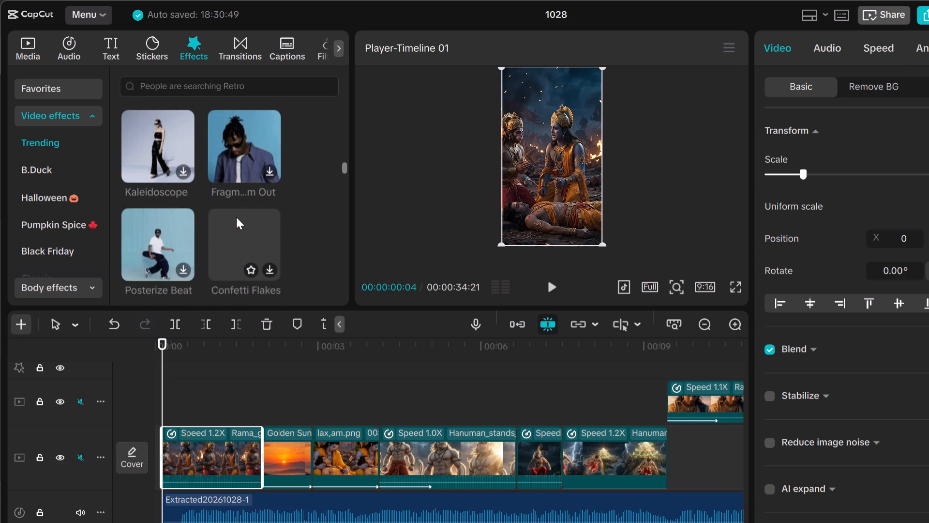
{"action": "scroll", "coordinate": [236, 217], "scroll_direction": "down", "scroll_amount": 4}
{"action": "scroll", "coordinate": [236, 214], "scroll_direction": "up", "scroll_amount": 2}
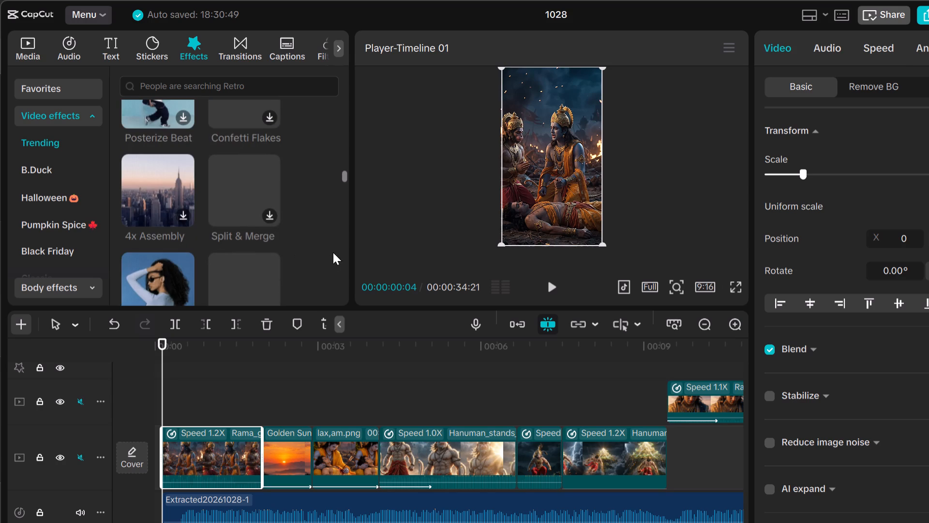
{"action": "scroll", "coordinate": [529, 243], "scroll_direction": "down", "scroll_amount": 1}
Play the video from its start to the Speed 1.1X Rama_looks_at_Hanuman clip around 00:00:11:04.
{"action": "key", "text": "space"}
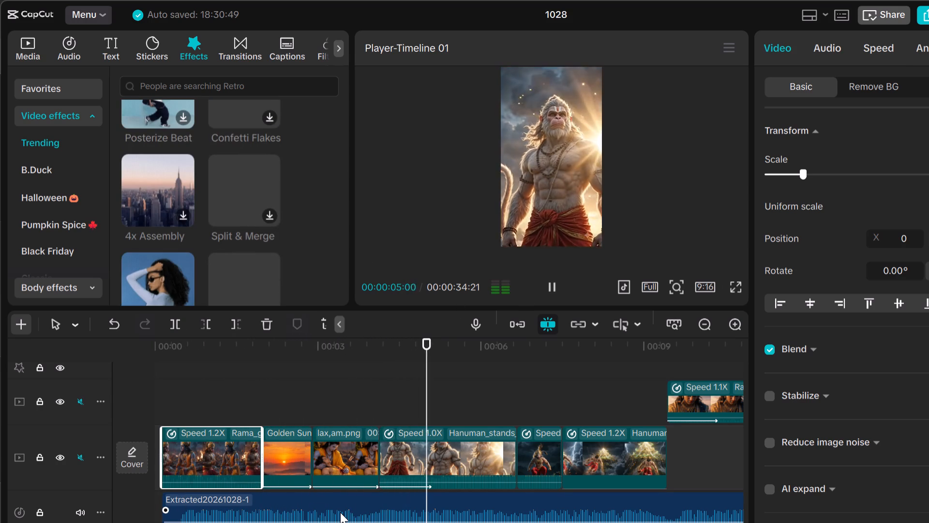
{"action": "key", "text": "space"}
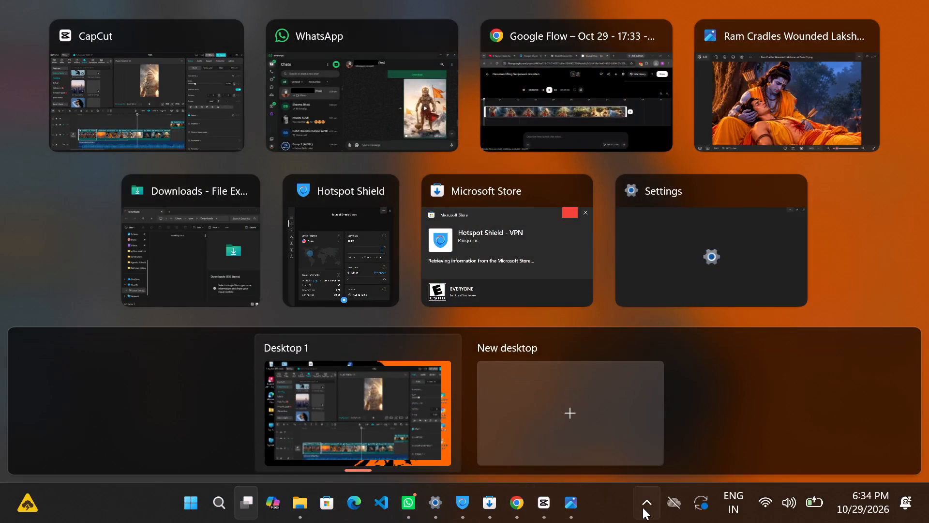
{"action": "left_click", "coordinate": [650, 506]}
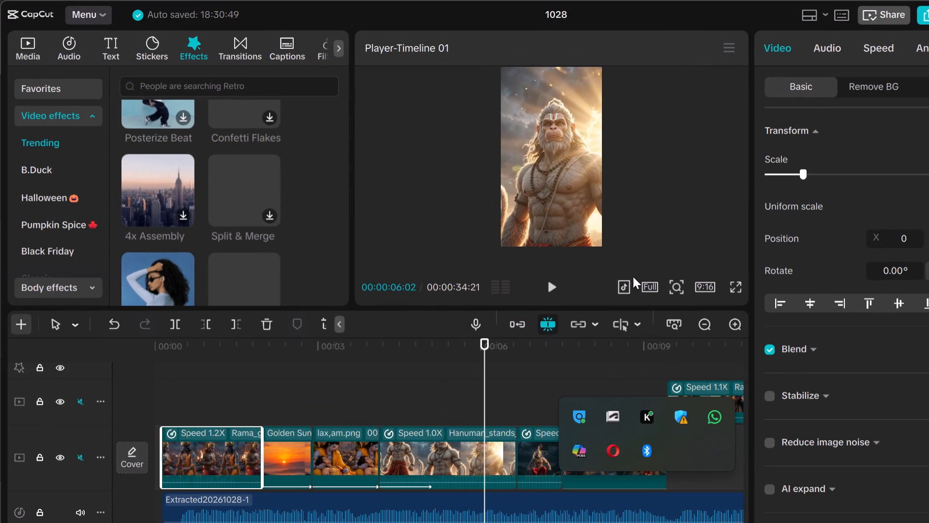
{"action": "left_click", "coordinate": [550, 290]}
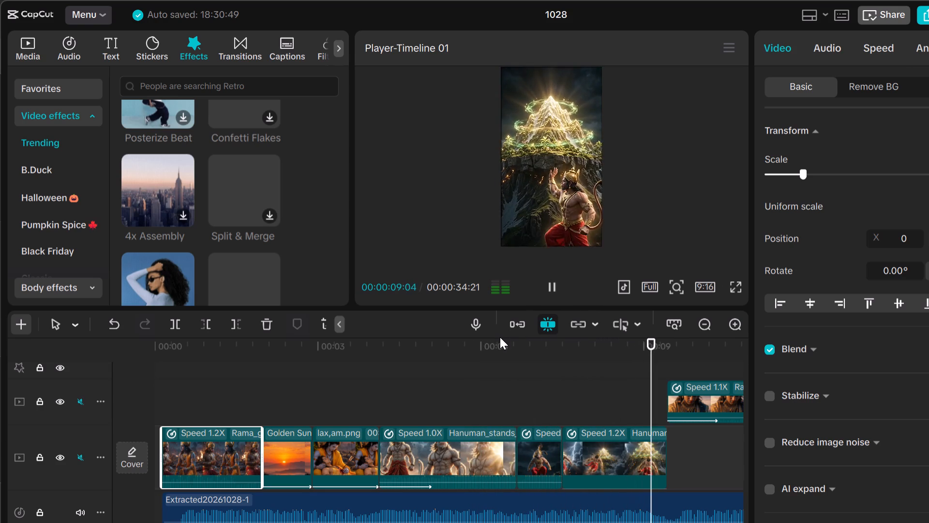
{"action": "key", "text": "space"}
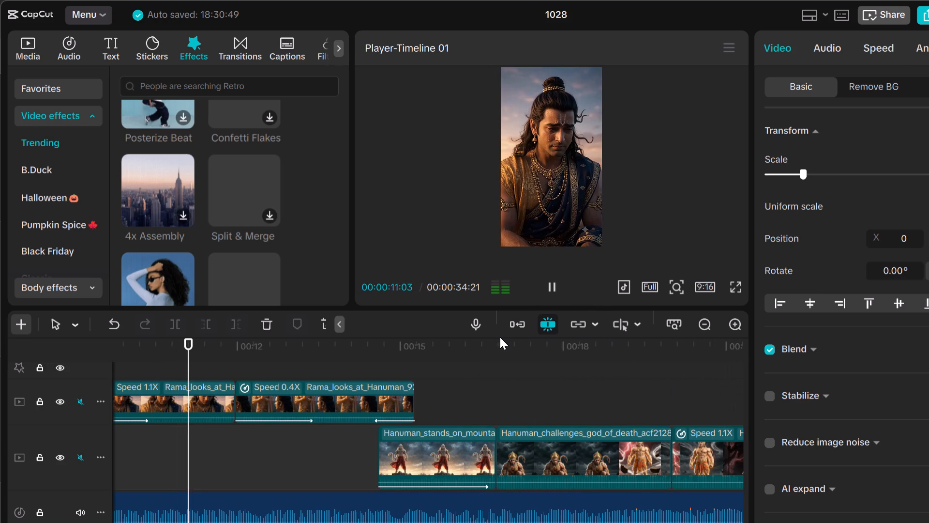
Apply the Screen Flash In animation to the Speed 1.1X Rama_looks_at_Hanuman clip.
{"action": "left_click", "coordinate": [209, 409]}
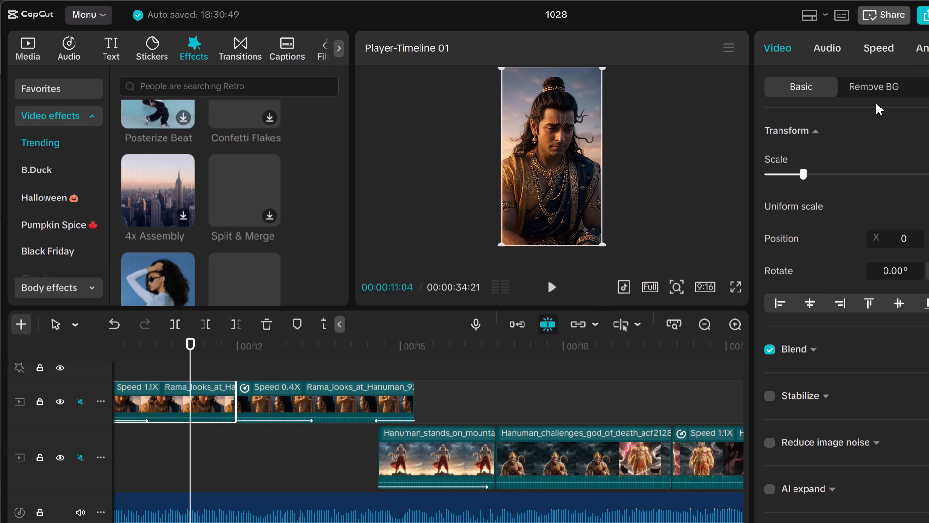
{"action": "left_click", "coordinate": [928, 44]}
{"action": "scroll", "coordinate": [870, 413], "scroll_direction": "down", "scroll_amount": 1}
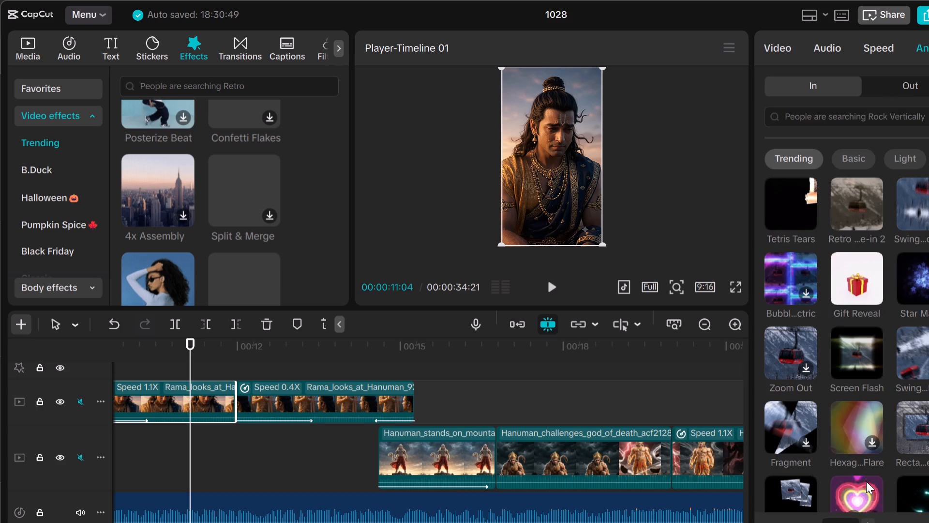
{"action": "scroll", "coordinate": [855, 437], "scroll_direction": "up", "scroll_amount": 1}
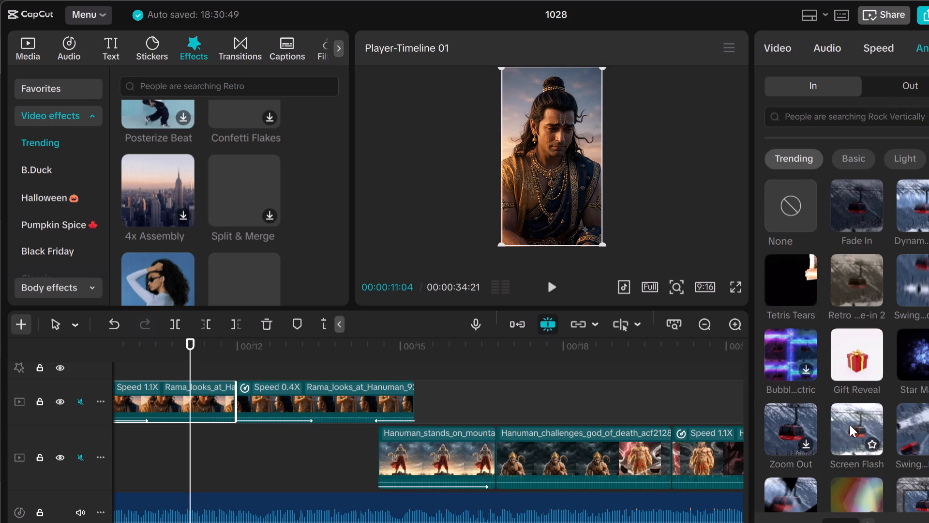
{"action": "left_click", "coordinate": [850, 425]}
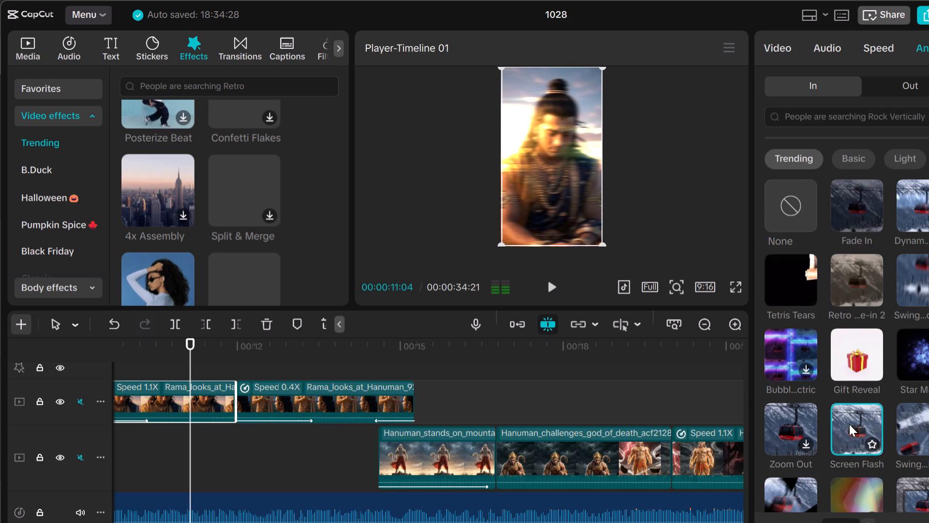
{"action": "left_click", "coordinate": [849, 424]}
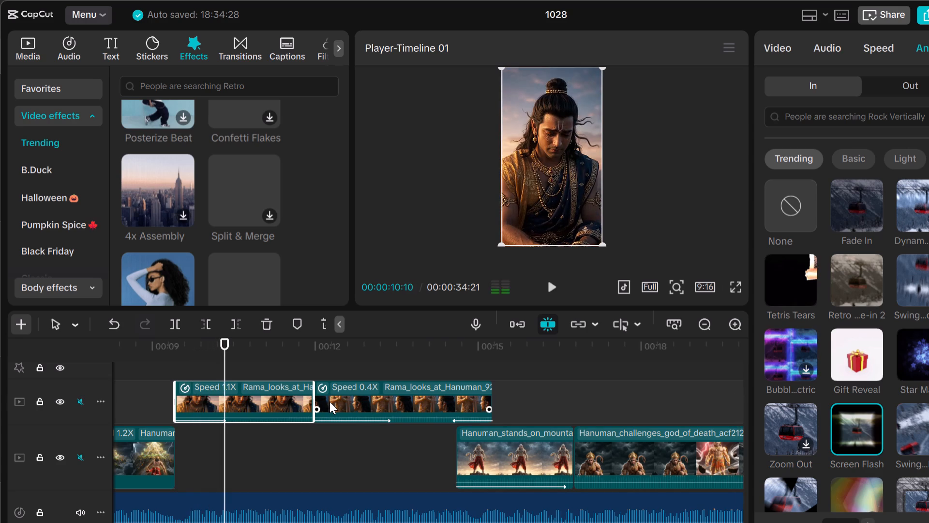
Play the video from its opening clips through to the Cube Roll-In effect near the end.
{"action": "key", "text": "space"}
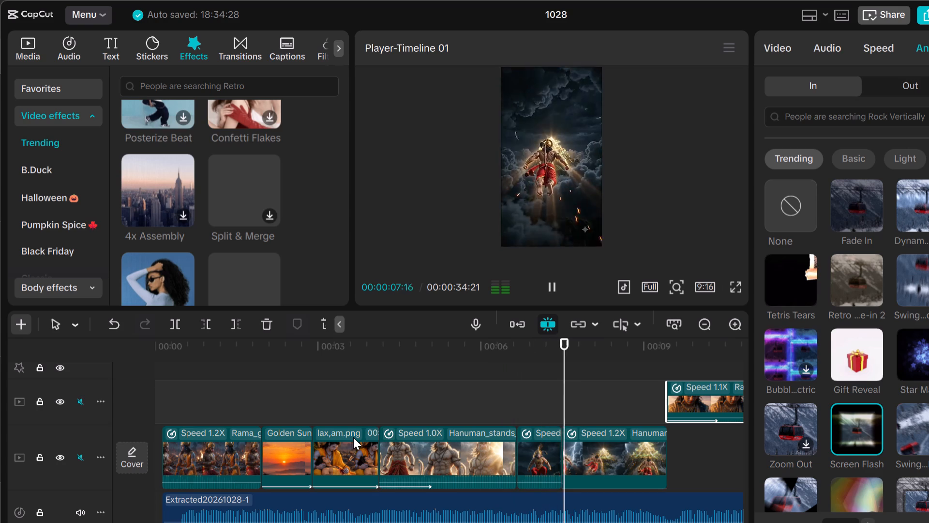
{"action": "key", "text": "space"}
{"action": "key", "text": "space"}
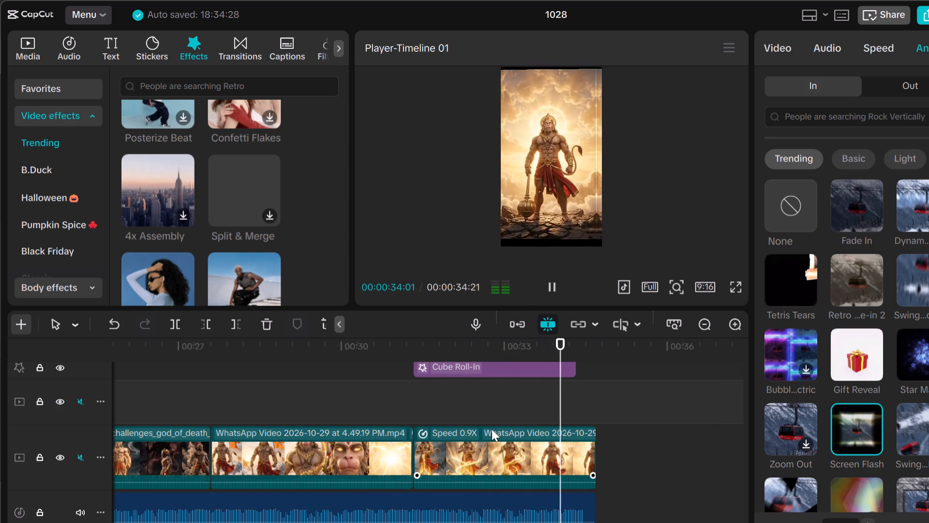
Increase the speed of the Cube Roll-In effect over the final Speed 0.9X clip.
{"action": "left_click", "coordinate": [513, 360]}
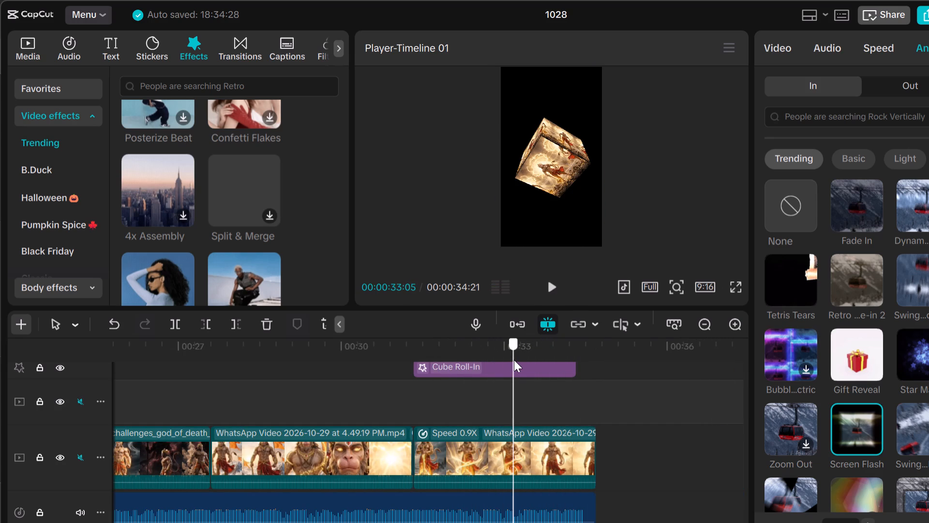
{"action": "left_click", "coordinate": [508, 365]}
{"action": "left_click", "coordinate": [502, 367]}
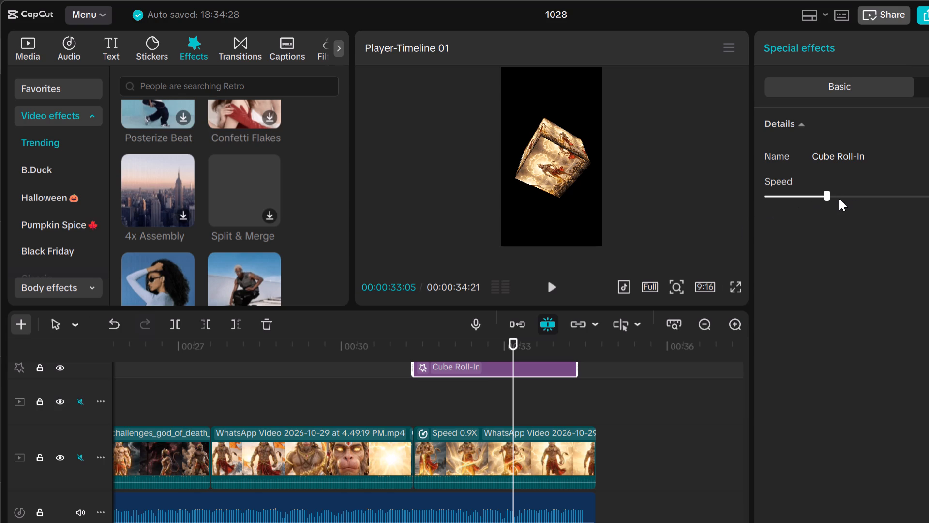
{"action": "left_click_drag", "start_coordinate": [825, 197], "coordinate": [928, 186]}
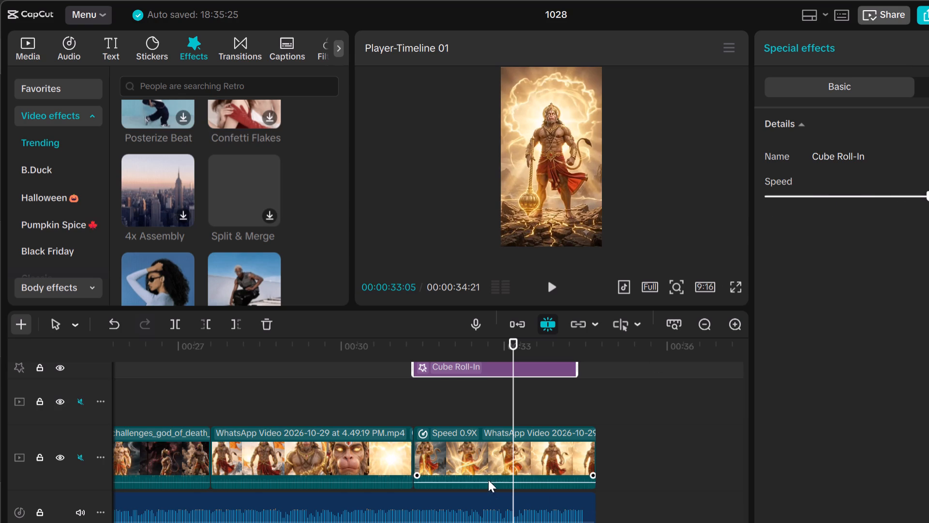
Replay from the Cube Roll-In effect's start at 00:00:31:10 and check the opening clips again.
{"action": "left_click_drag", "start_coordinate": [515, 395], "coordinate": [418, 435]}
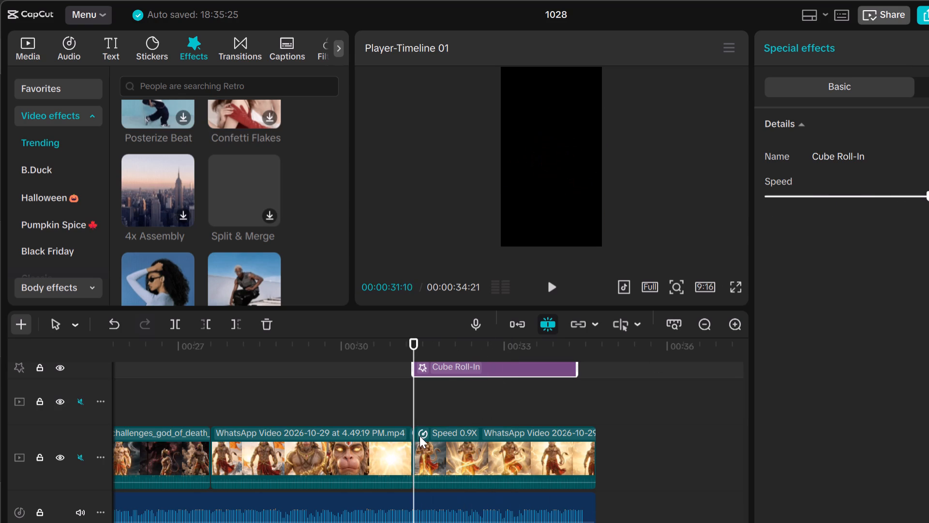
{"action": "key", "text": "space"}
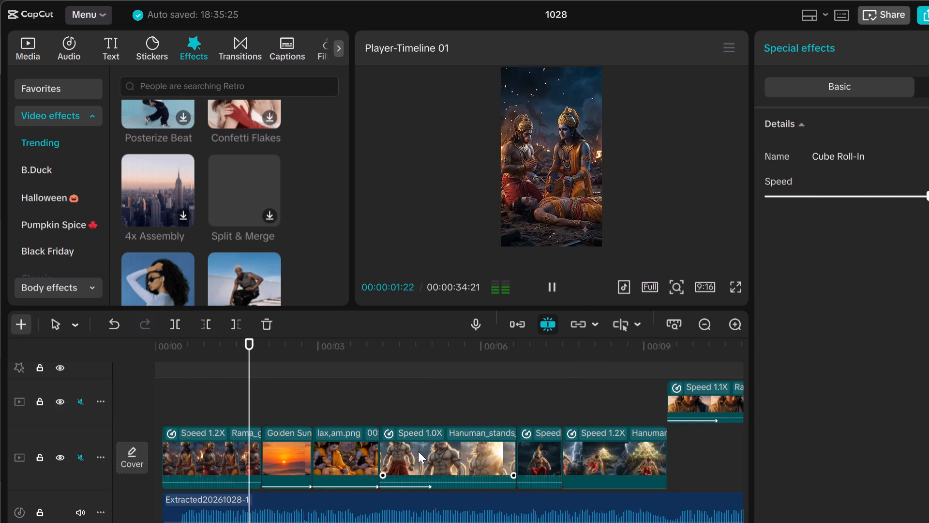
{"action": "left_click", "coordinate": [427, 384]}
{"action": "left_click_drag", "start_coordinate": [427, 384], "coordinate": [452, 390]}
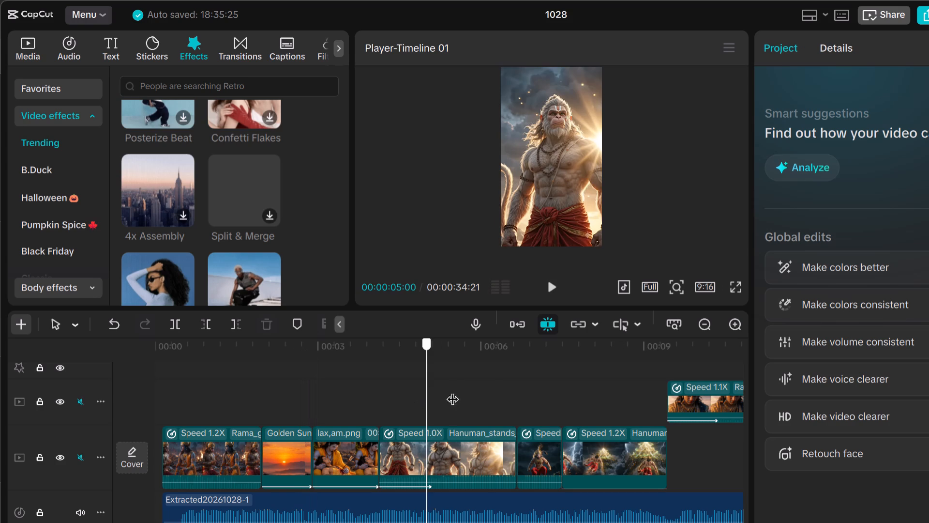
{"action": "left_click_drag", "start_coordinate": [452, 390], "coordinate": [525, 399]}
{"action": "key", "text": "space"}
{"action": "key", "text": "space"}
{"action": "key", "text": "space"}
{"action": "key", "text": "space"}
{"action": "key", "text": "space"}
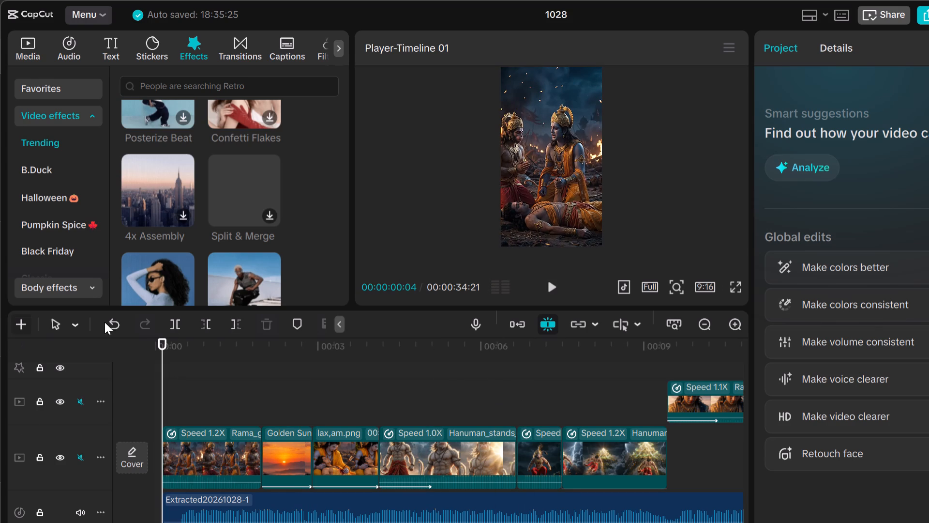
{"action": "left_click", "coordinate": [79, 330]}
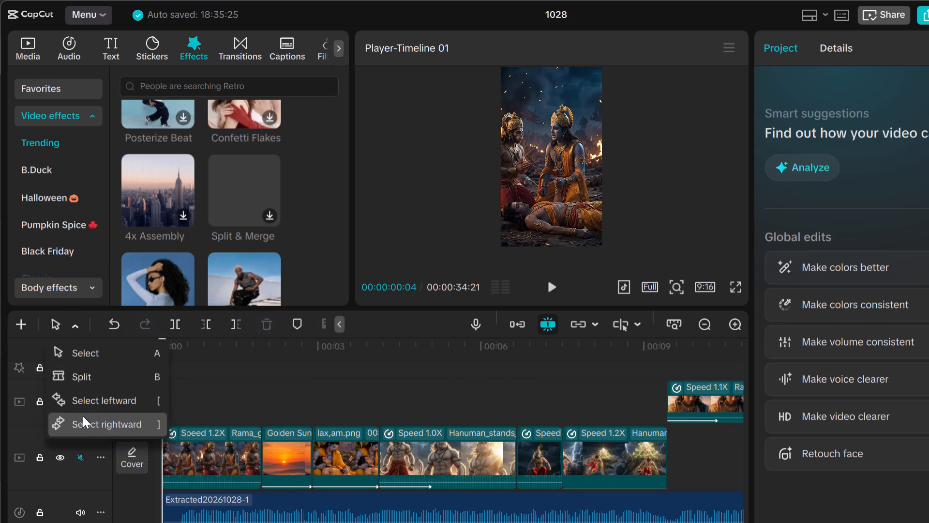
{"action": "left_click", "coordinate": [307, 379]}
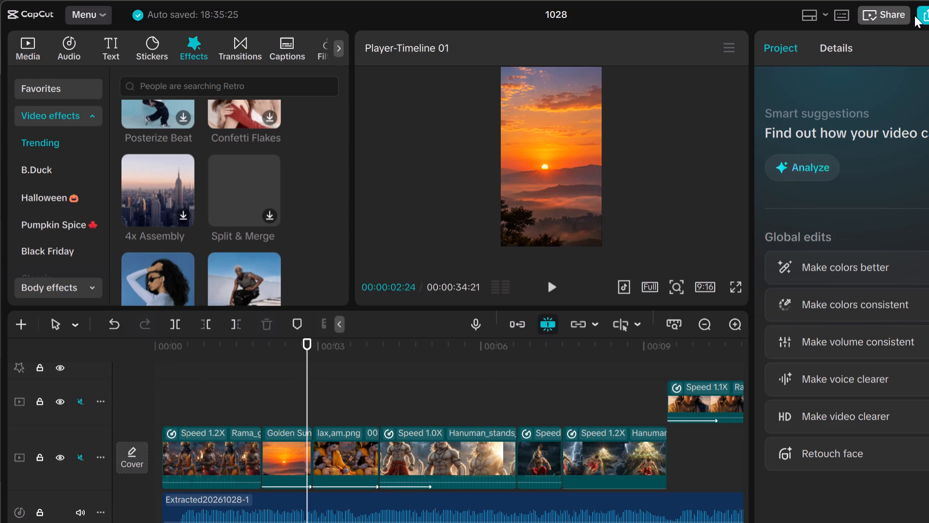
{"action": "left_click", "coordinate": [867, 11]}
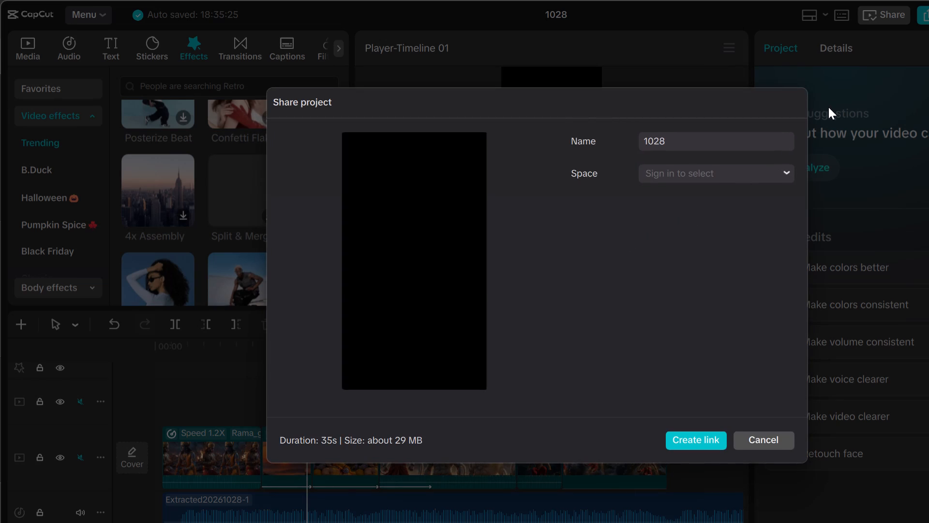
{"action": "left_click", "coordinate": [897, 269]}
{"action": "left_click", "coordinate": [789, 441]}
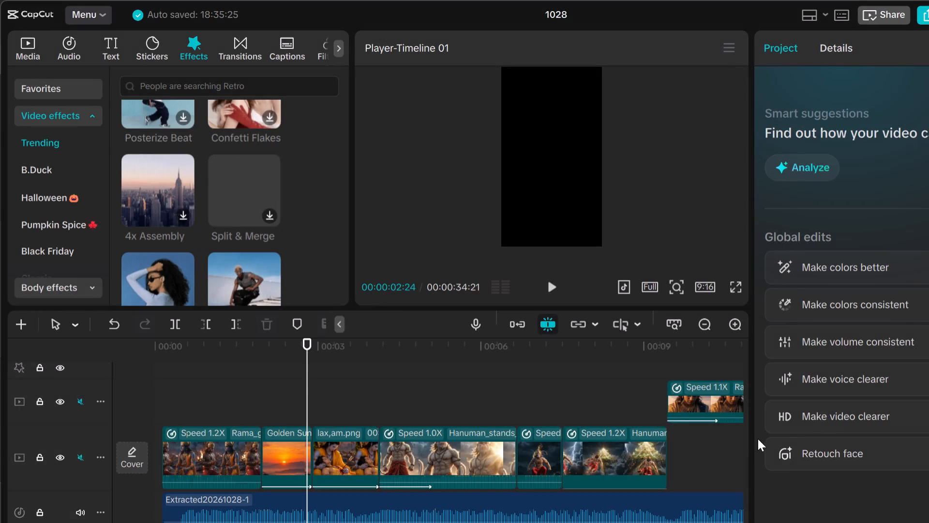
Play the transition from the Golden Sun clip into the lax,am.png clip near 00:00:02:29.
{"action": "key", "text": "space"}
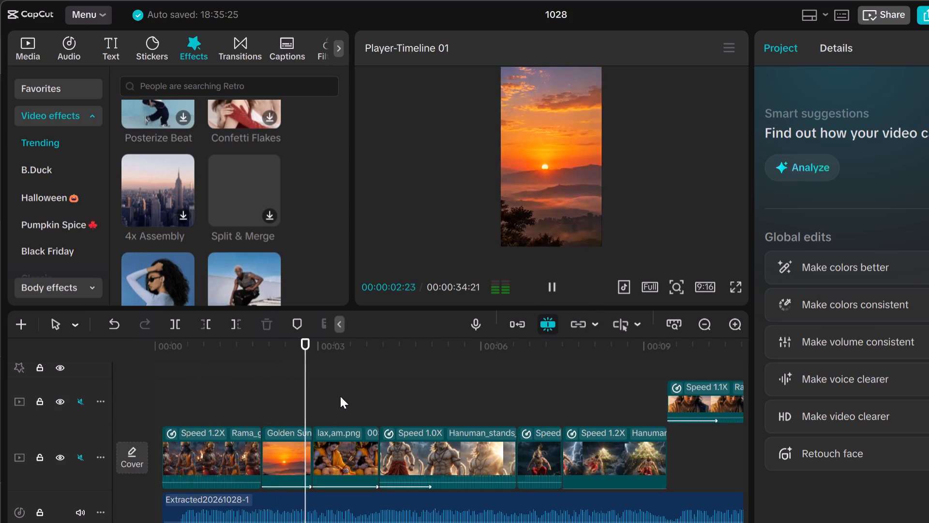
{"action": "key", "text": "space"}
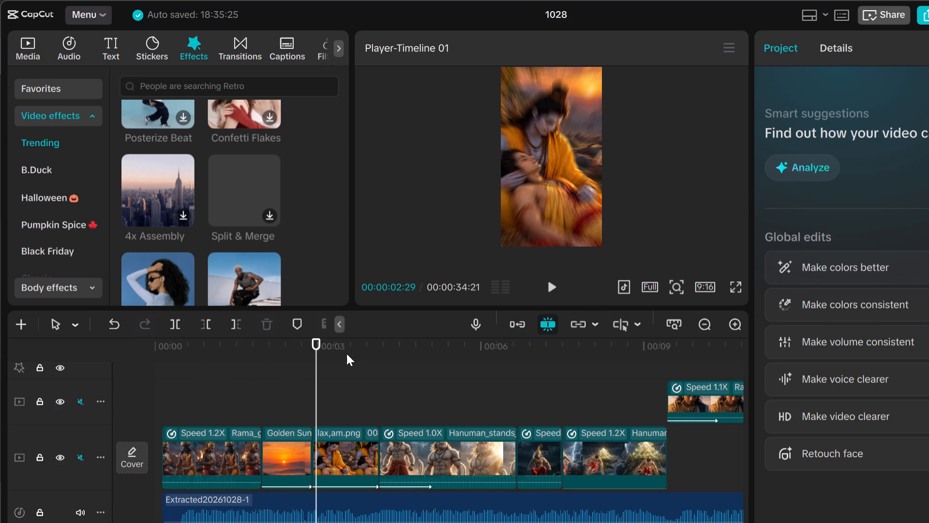
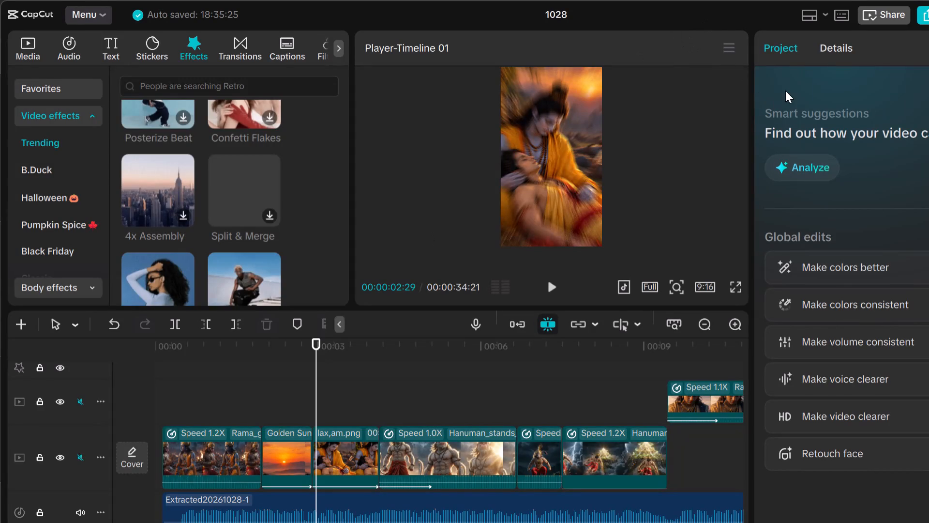
Select the Golden Sun clip and widen the properties panel to show more of its settings.
{"action": "left_click", "coordinate": [746, 91]}
{"action": "left_click_drag", "start_coordinate": [750, 87], "coordinate": [728, 91]}
{"action": "left_click_drag", "start_coordinate": [728, 91], "coordinate": [739, 87]}
{"action": "left_click_drag", "start_coordinate": [750, 83], "coordinate": [743, 83]}
{"action": "left_click_drag", "start_coordinate": [748, 82], "coordinate": [725, 86]}
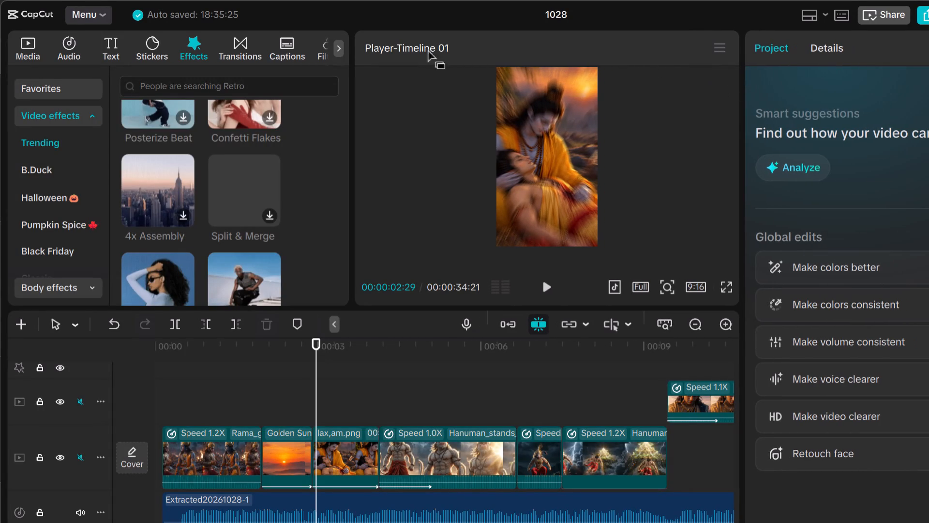
{"action": "left_click", "coordinate": [284, 445]}
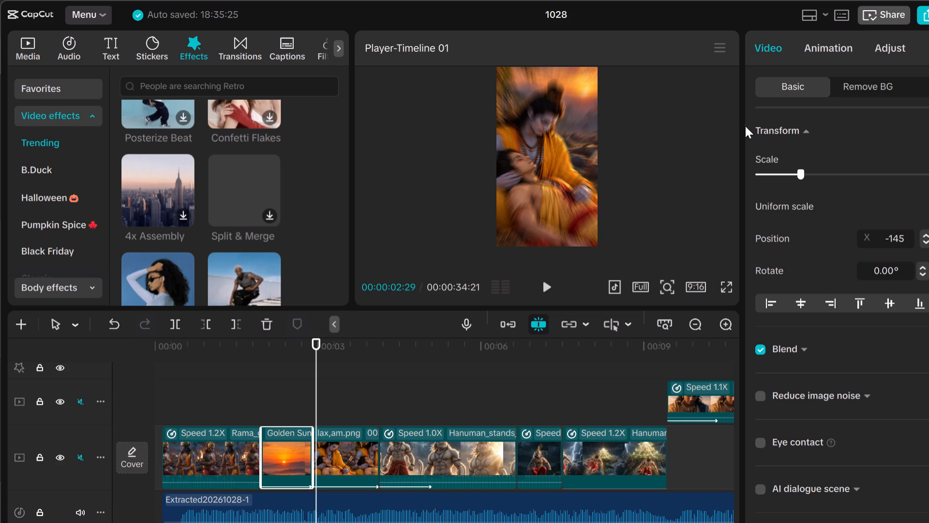
{"action": "left_click_drag", "start_coordinate": [742, 129], "coordinate": [405, 163]}
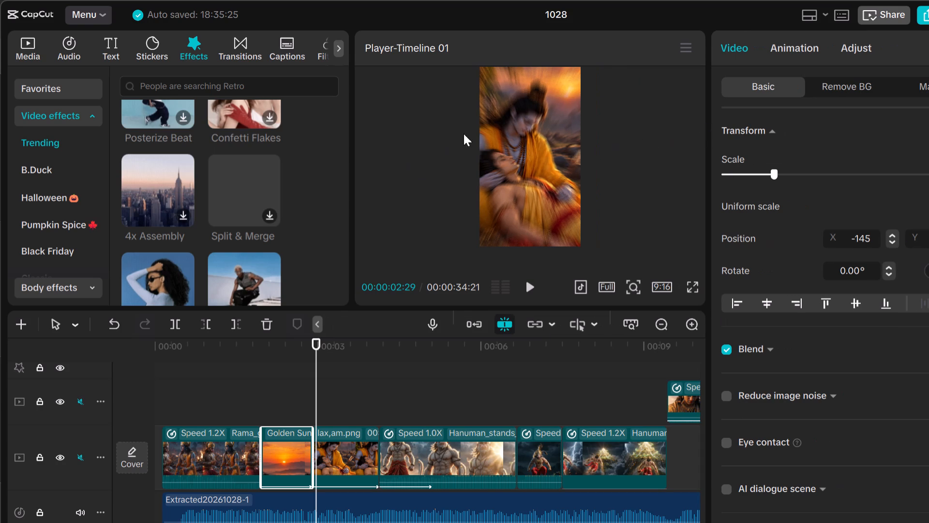
Detach the properties panel into a floating window and reduce its width and height.
{"action": "left_click_drag", "start_coordinate": [884, 42], "coordinate": [719, 95]}
{"action": "left_click", "coordinate": [895, 46]}
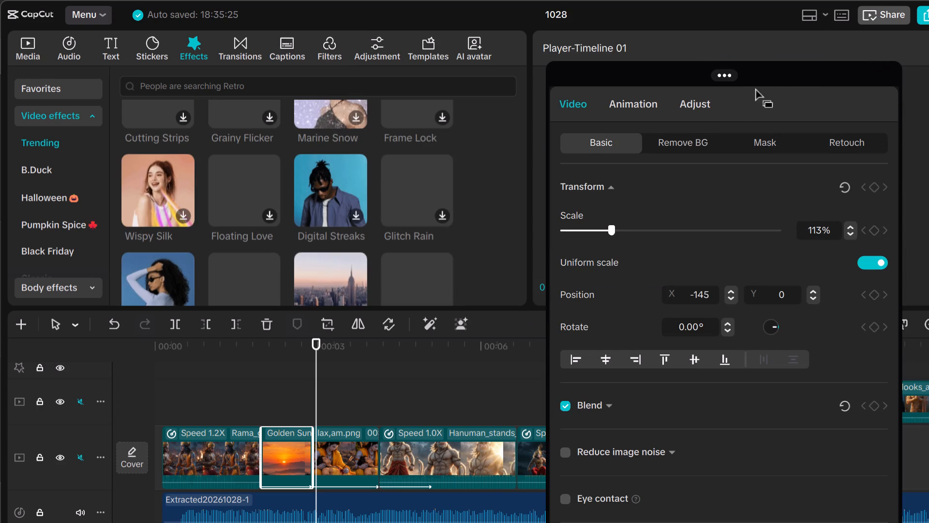
{"action": "left_click_drag", "start_coordinate": [762, 75], "coordinate": [531, 86]}
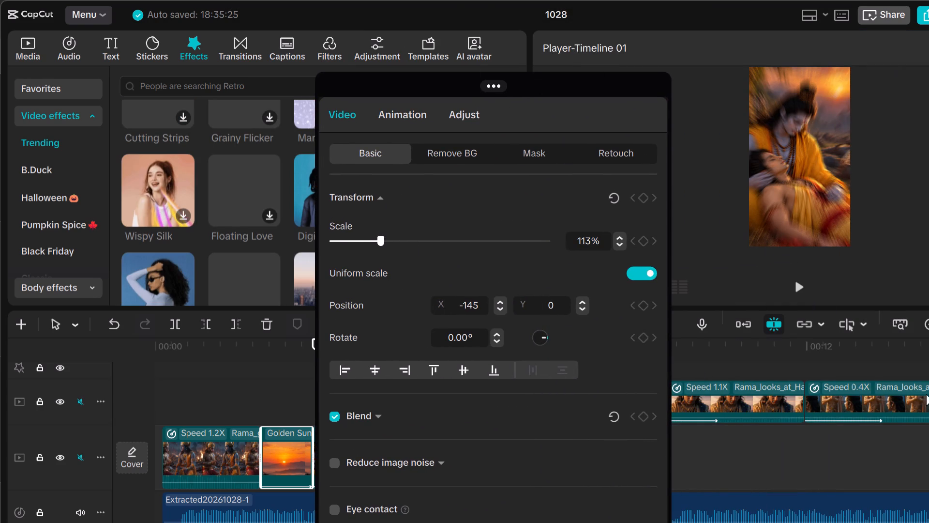
{"action": "left_click_drag", "start_coordinate": [667, 453], "coordinate": [668, 444]}
{"action": "left_click_drag", "start_coordinate": [668, 73], "coordinate": [416, 231]}
{"action": "left_click_drag", "start_coordinate": [318, 230], "coordinate": [334, 243]}
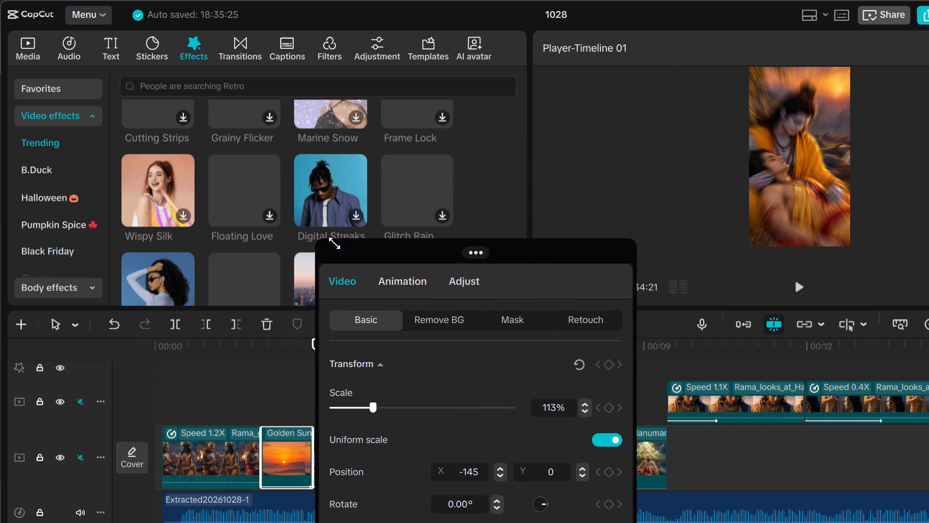
{"action": "left_click_drag", "start_coordinate": [334, 243], "coordinate": [357, 252]}
{"action": "left_click_drag", "start_coordinate": [467, 323], "coordinate": [472, 273]}
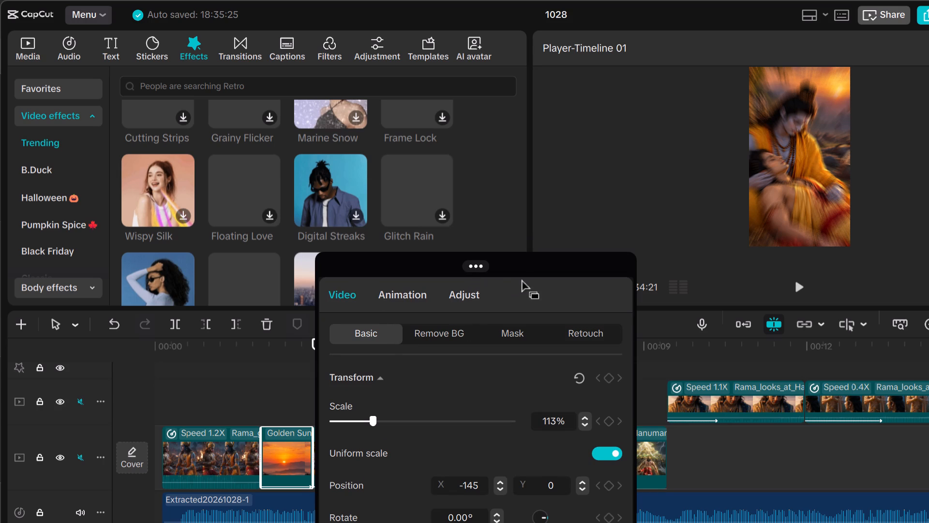
Move the floating properties panel over the effects library, clear of the preview image and the timeline clips.
{"action": "left_click_drag", "start_coordinate": [524, 268], "coordinate": [509, 30]}
{"action": "left_click", "coordinate": [614, 337]}
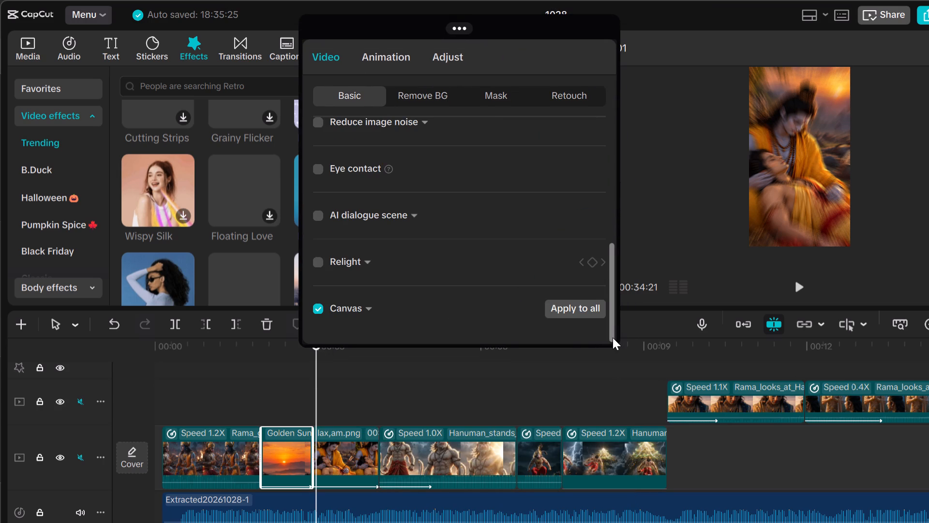
{"action": "left_click", "coordinate": [613, 338]}
{"action": "left_click_drag", "start_coordinate": [609, 337], "coordinate": [387, 270]}
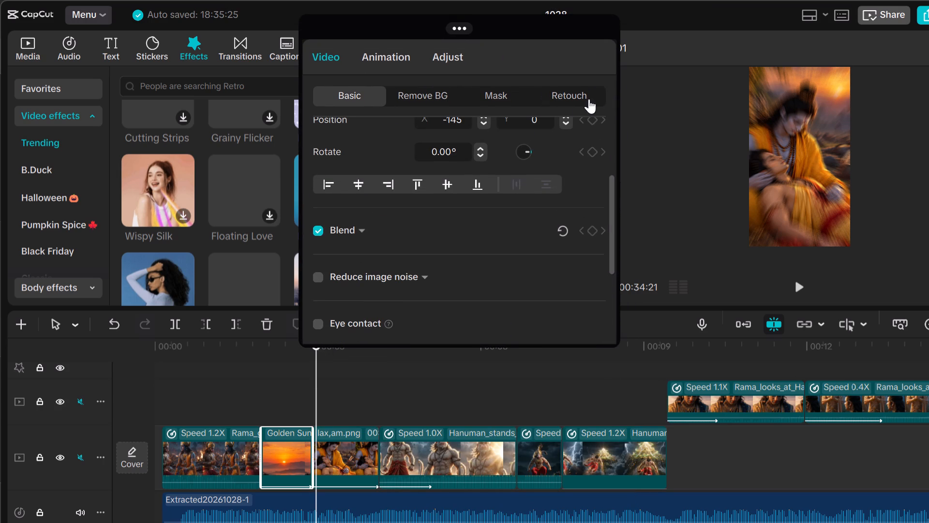
{"action": "left_click_drag", "start_coordinate": [620, 85], "coordinate": [596, 93]}
{"action": "left_click_drag", "start_coordinate": [481, 31], "coordinate": [226, 11]}
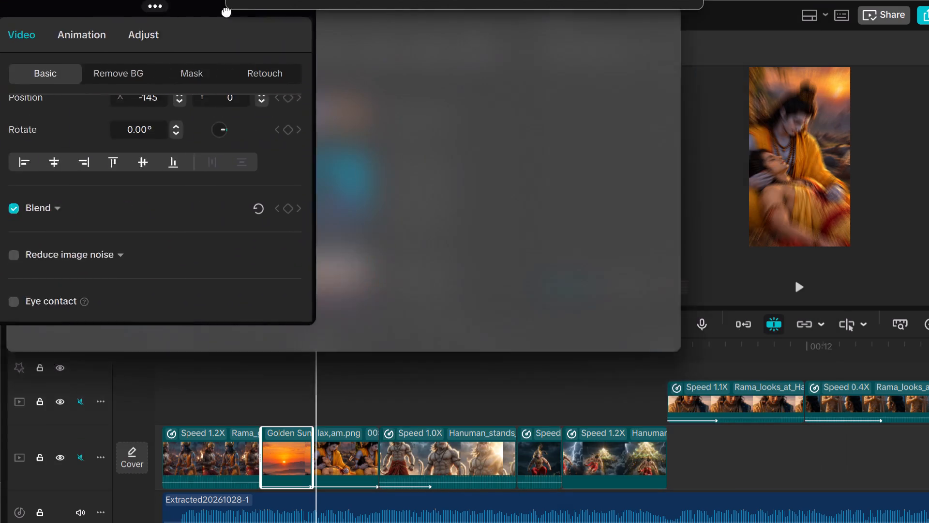
{"action": "left_click_drag", "start_coordinate": [226, 11], "coordinate": [245, 92]}
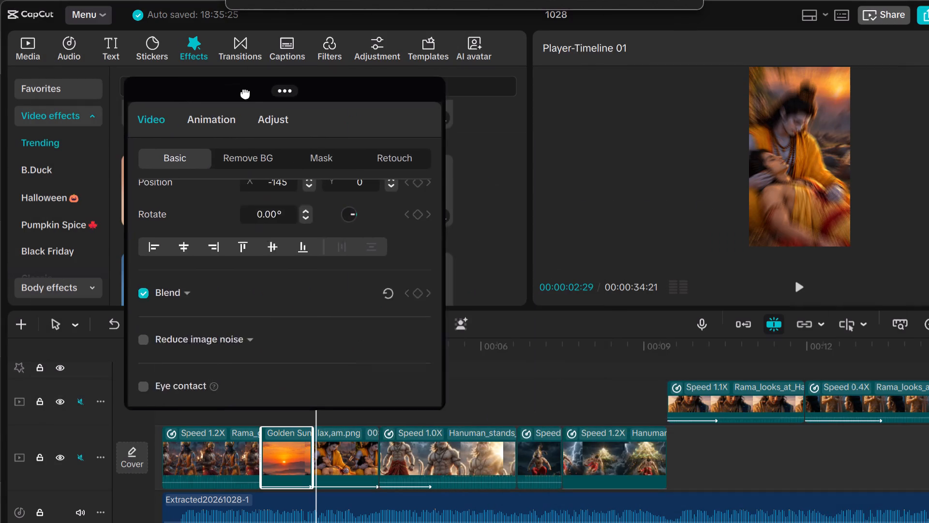
{"action": "left_click_drag", "start_coordinate": [245, 92], "coordinate": [194, 112]}
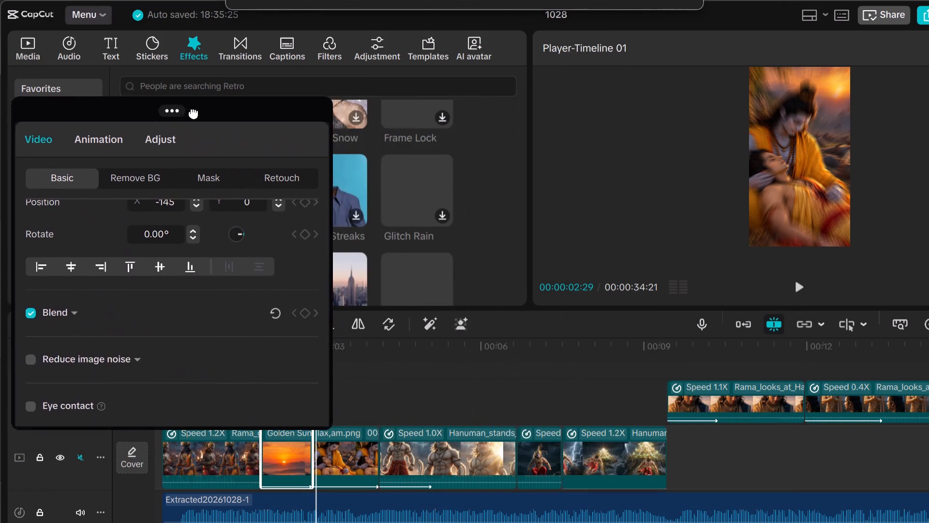
{"action": "left_click_drag", "start_coordinate": [194, 112], "coordinate": [459, 32]}
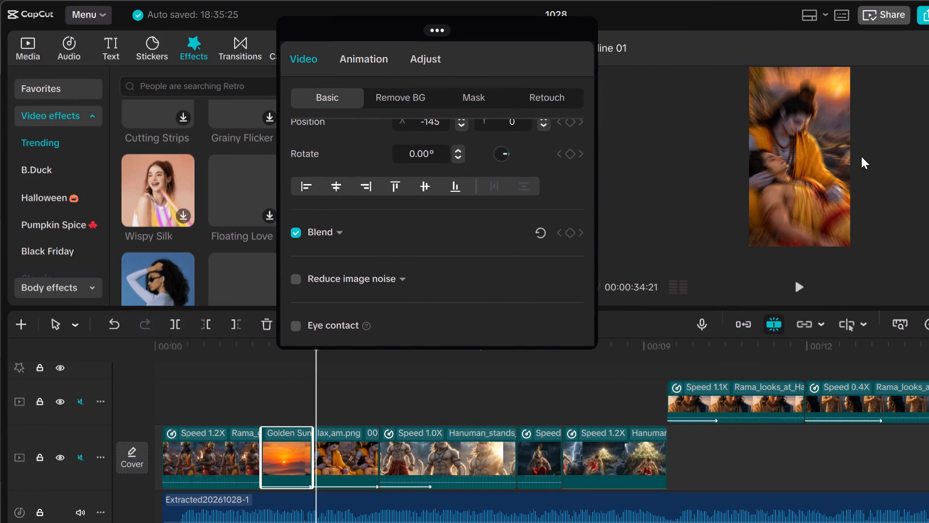
Play the video from its opening clip into the first Hanuman_challenges_god_of_death clip, stopping at the following Speed 1.1X clip.
{"action": "left_click_drag", "start_coordinate": [904, 141], "coordinate": [824, 139]}
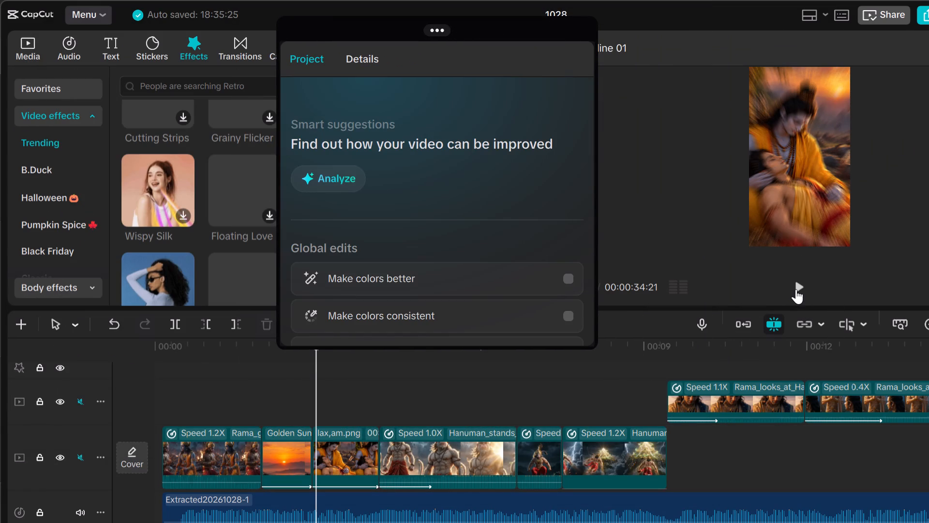
{"action": "left_click", "coordinate": [797, 288]}
{"action": "left_click", "coordinate": [798, 284]}
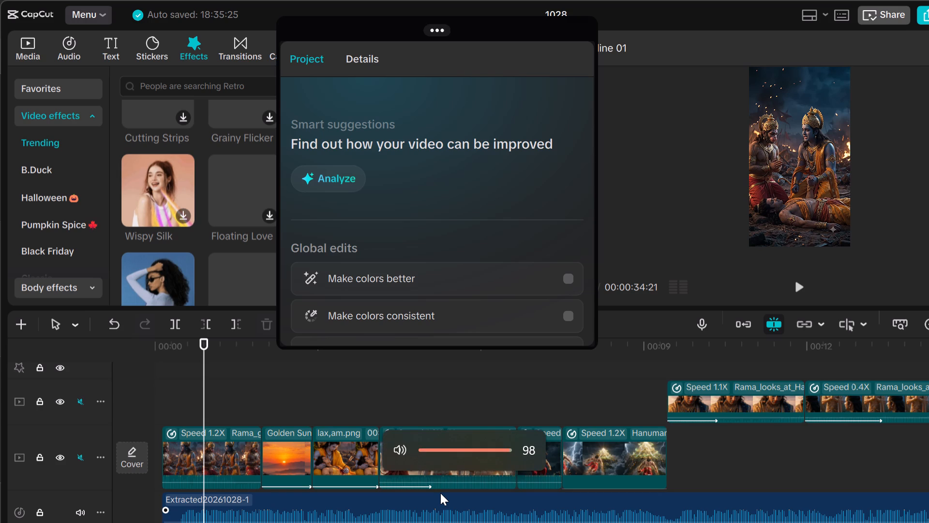
{"action": "left_click_drag", "start_coordinate": [454, 504], "coordinate": [455, 513]}
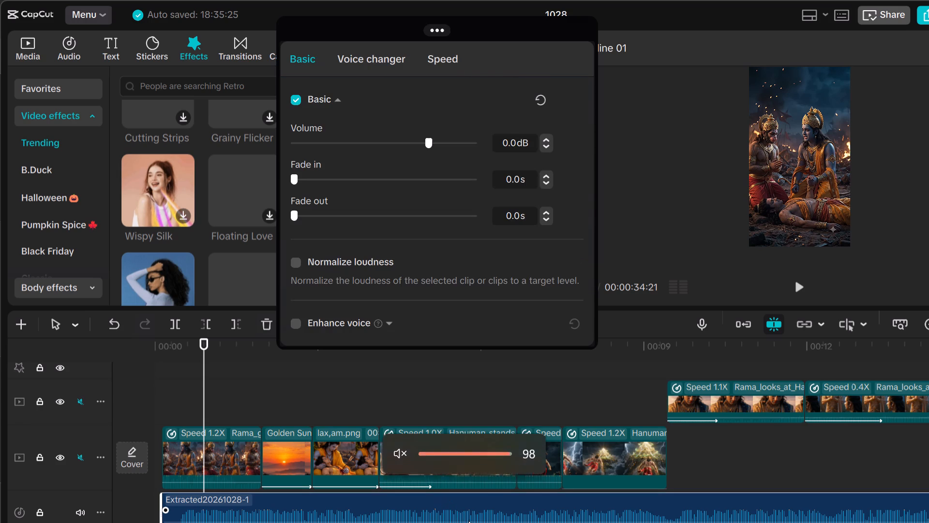
{"action": "left_click", "coordinate": [800, 278]}
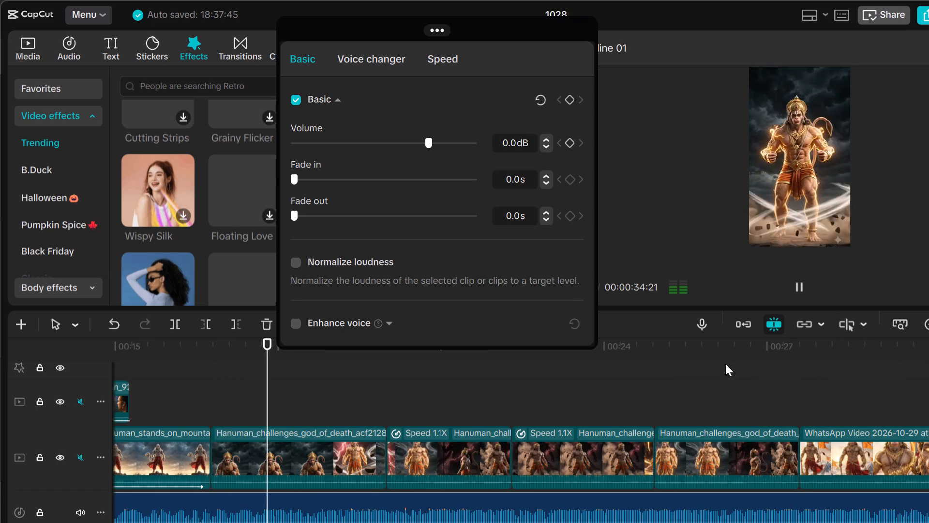
{"action": "left_click", "coordinate": [396, 378]}
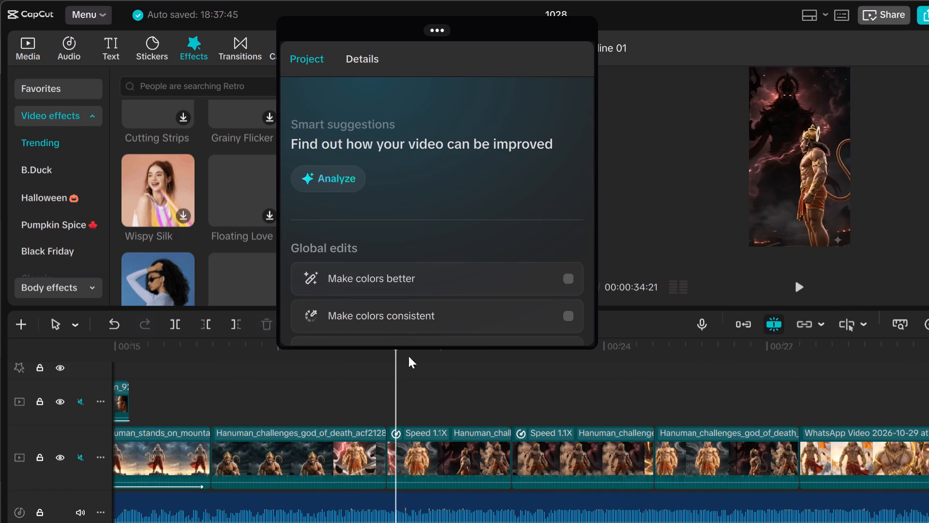
Shorten the floating Project panel and move it over the effects library so the preview's timecode is uncovered.
{"action": "left_click_drag", "start_coordinate": [594, 18], "coordinate": [575, 22]}
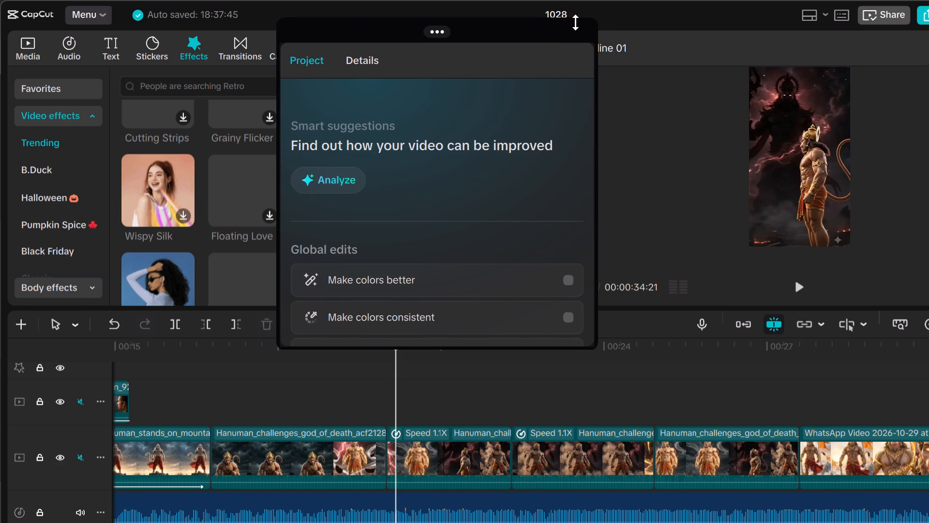
{"action": "left_click_drag", "start_coordinate": [575, 22], "coordinate": [464, 37]}
{"action": "left_click_drag", "start_coordinate": [596, 342], "coordinate": [593, 342]}
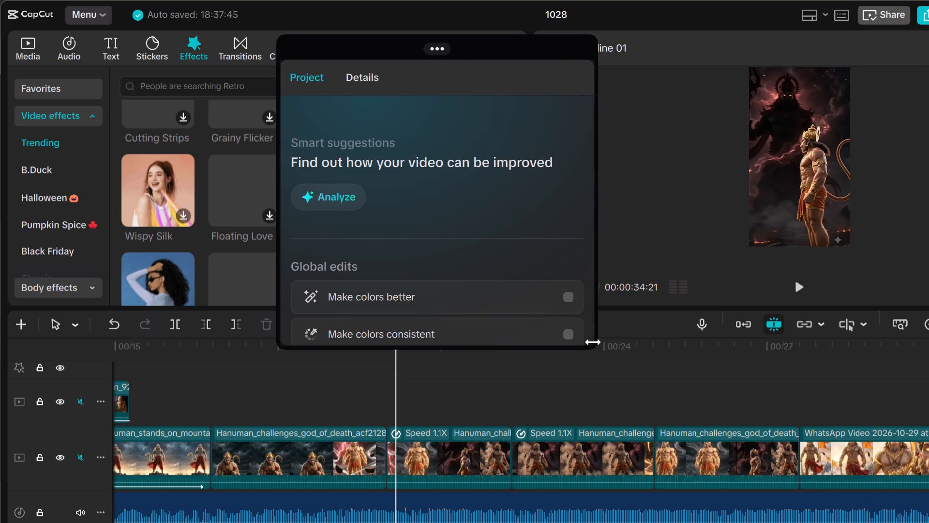
{"action": "left_click_drag", "start_coordinate": [593, 342], "coordinate": [560, 304]}
{"action": "left_click_drag", "start_coordinate": [590, 35], "coordinate": [587, 190]}
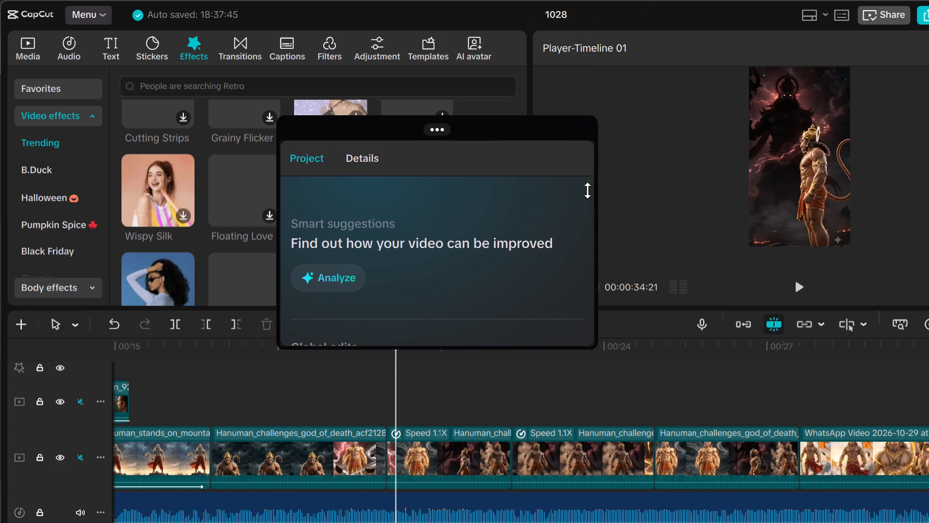
{"action": "left_click_drag", "start_coordinate": [587, 190], "coordinate": [567, 280]}
{"action": "left_click_drag", "start_coordinate": [584, 116], "coordinate": [349, 116]}
{"action": "left_click_drag", "start_coordinate": [348, 116], "coordinate": [242, 115]}
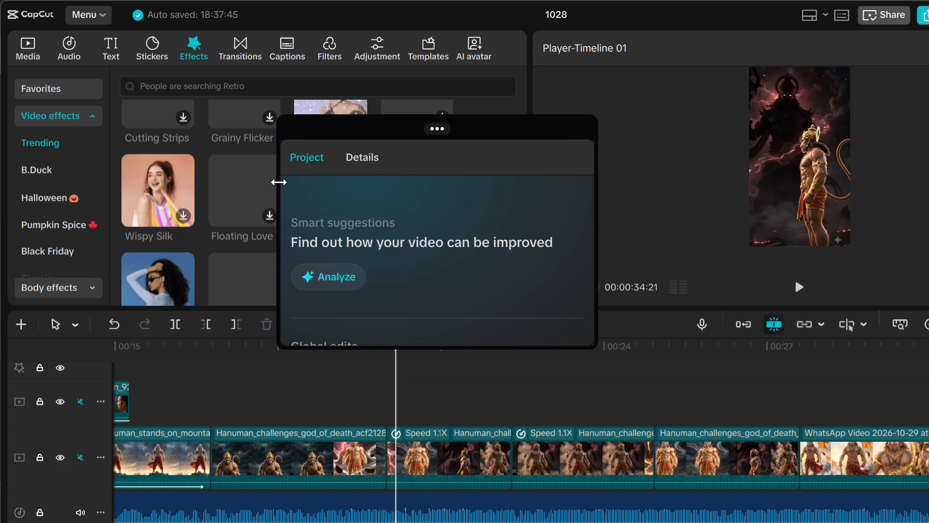
{"action": "left_click_drag", "start_coordinate": [279, 182], "coordinate": [438, 227]}
{"action": "left_click_drag", "start_coordinate": [548, 287], "coordinate": [390, 276]}
{"action": "left_click_drag", "start_coordinate": [595, 277], "coordinate": [579, 277]}
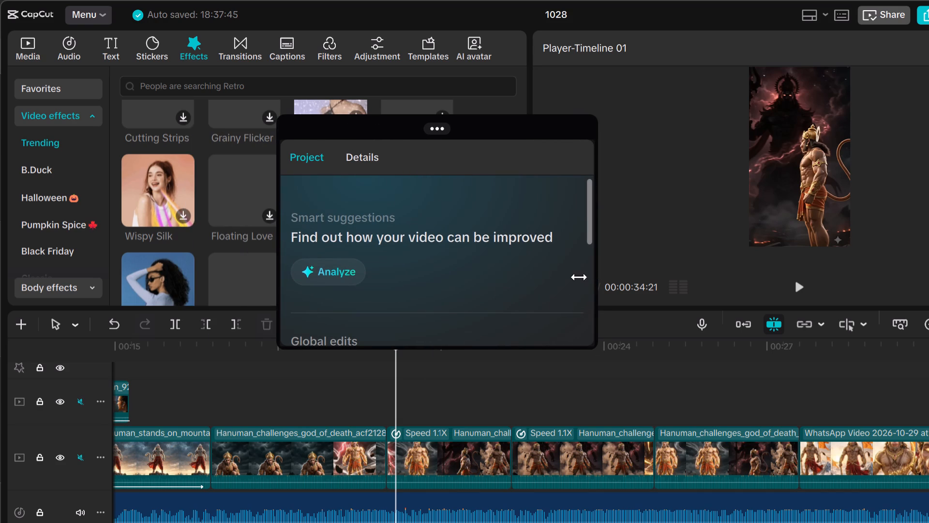
{"action": "left_click_drag", "start_coordinate": [579, 277], "coordinate": [519, 278]}
{"action": "left_click_drag", "start_coordinate": [502, 341], "coordinate": [502, 345]}
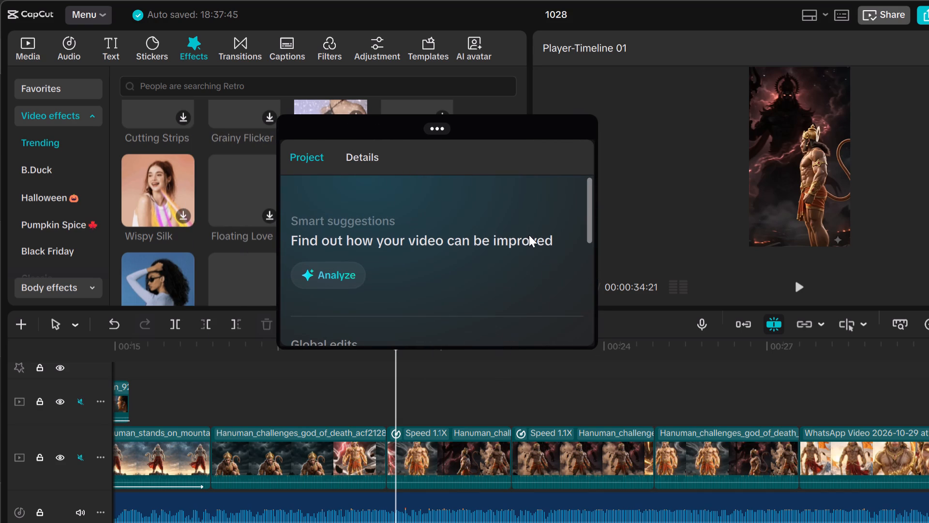
{"action": "left_click_drag", "start_coordinate": [406, 160], "coordinate": [164, 91]}
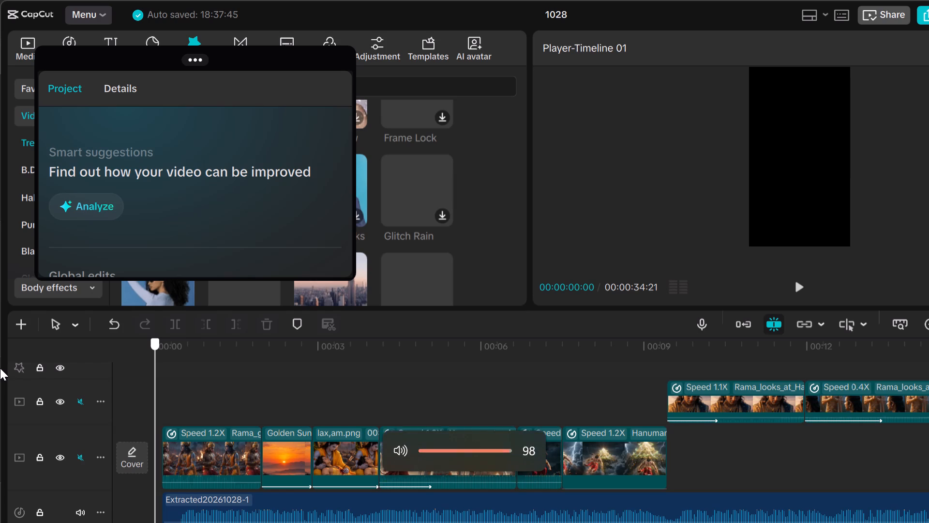
Replay the video from the start twice, checking the clips through to the first Hanuman_challenges_god_of_death clip.
{"action": "key", "text": "space"}
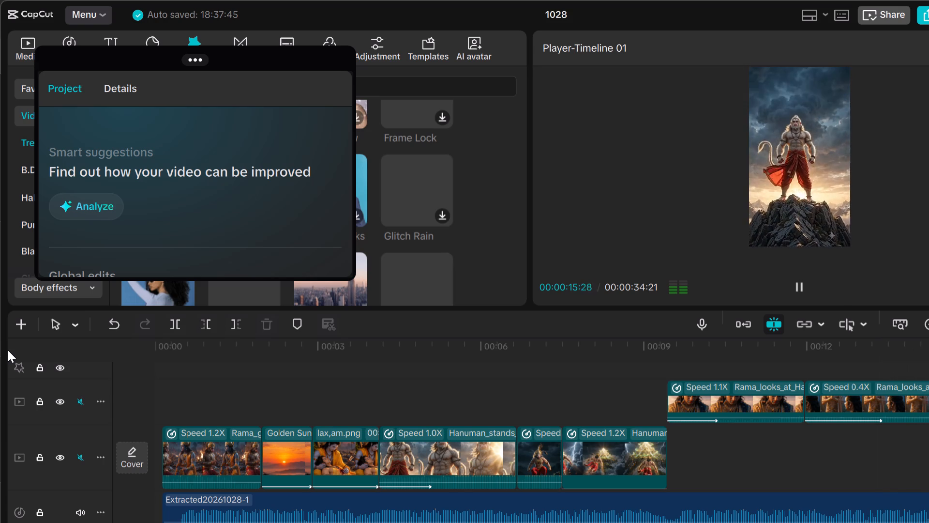
{"action": "key", "text": "space"}
{"action": "key", "text": "space"}
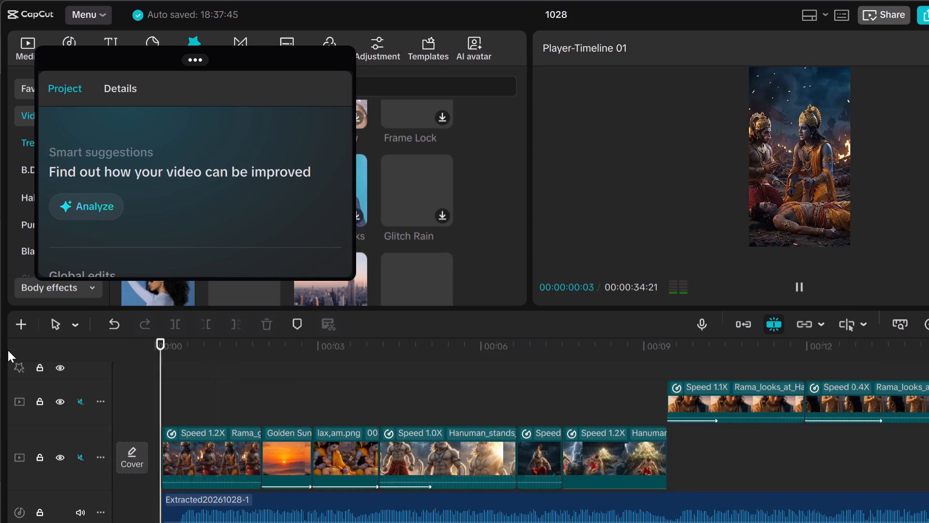
{"action": "key", "text": "space"}
{"action": "key", "text": "space"}
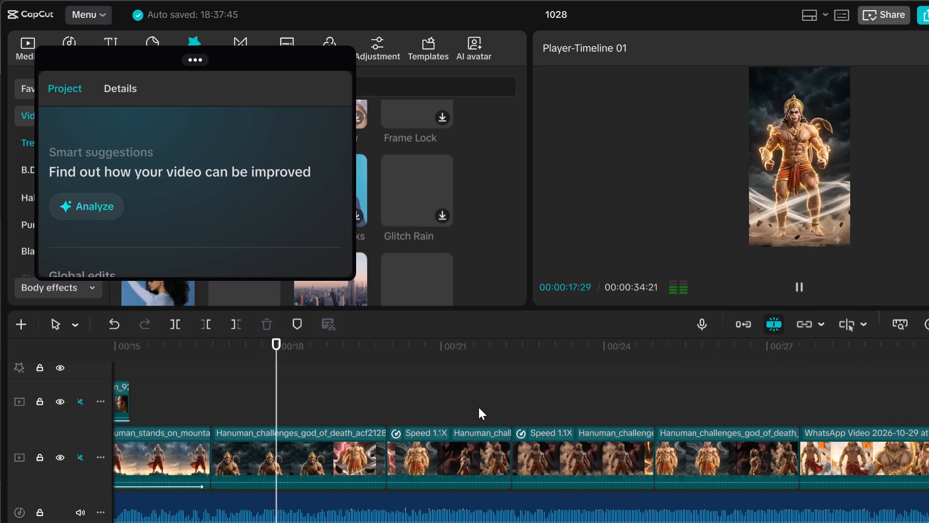
Stop playback and scrub back to 00:00:20:28 within the first Speed 1.1X Hanuman_challenges clip.
{"action": "left_click", "coordinate": [479, 407]}
{"action": "left_click", "coordinate": [478, 408]}
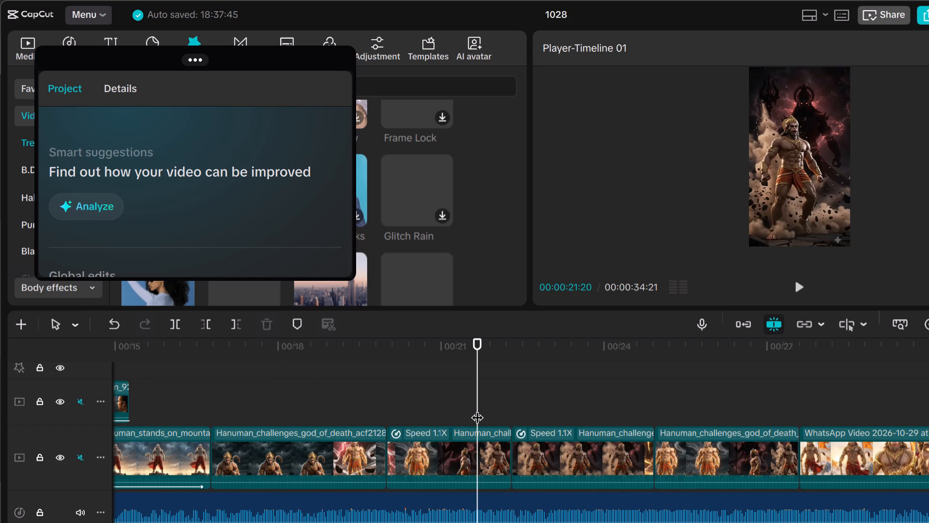
{"action": "left_click_drag", "start_coordinate": [478, 393], "coordinate": [436, 391]}
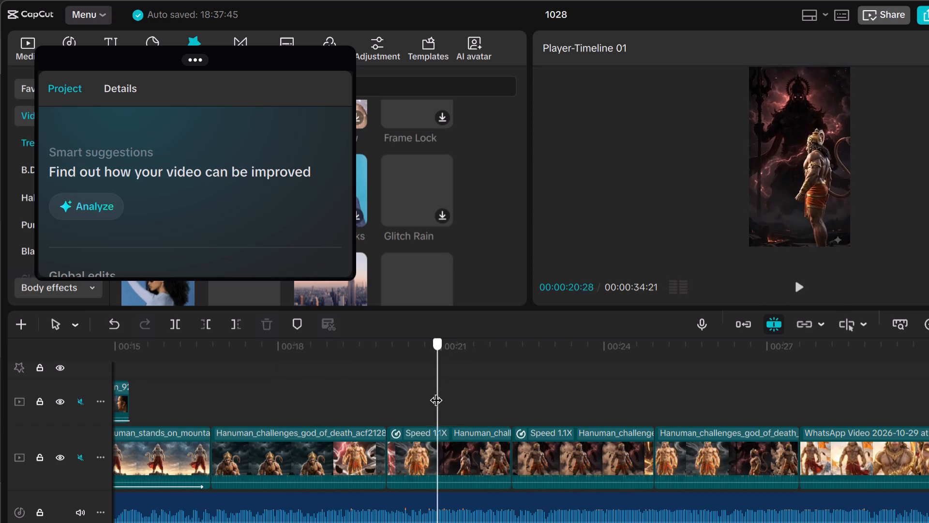
Move the first Speed 1.1X Hanuman_challenges clip off the main track onto a new track above, starting near 00:00:23.
{"action": "left_click_drag", "start_coordinate": [436, 391], "coordinate": [345, 385]}
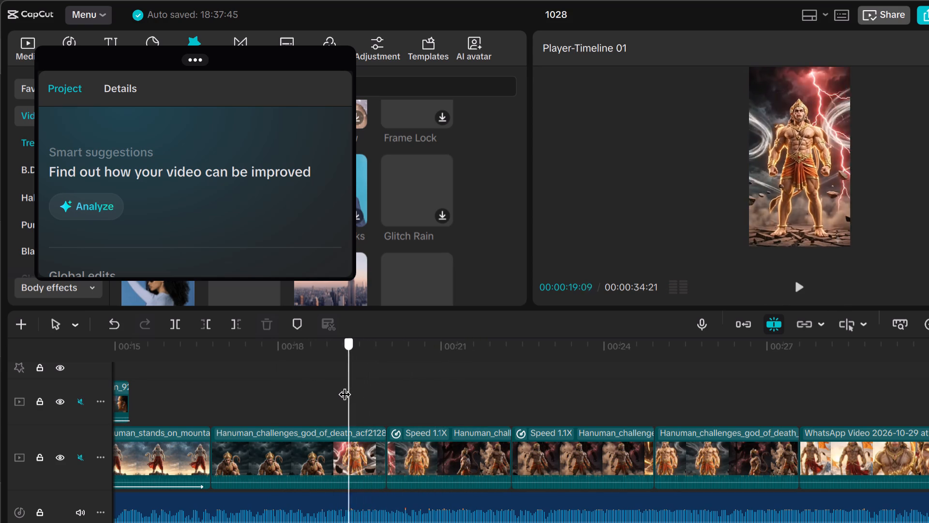
{"action": "left_click_drag", "start_coordinate": [345, 385], "coordinate": [365, 391]}
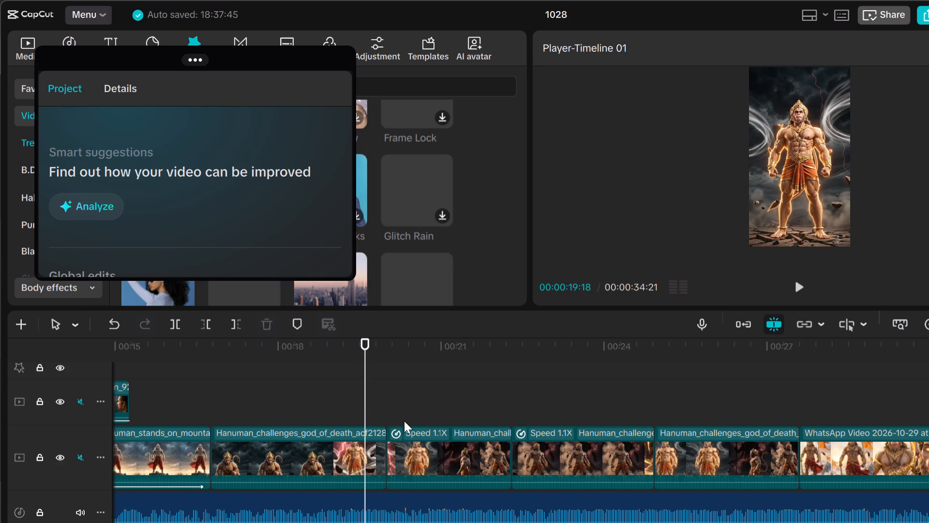
{"action": "left_click", "coordinate": [450, 457]}
{"action": "left_click_drag", "start_coordinate": [420, 450], "coordinate": [593, 371]}
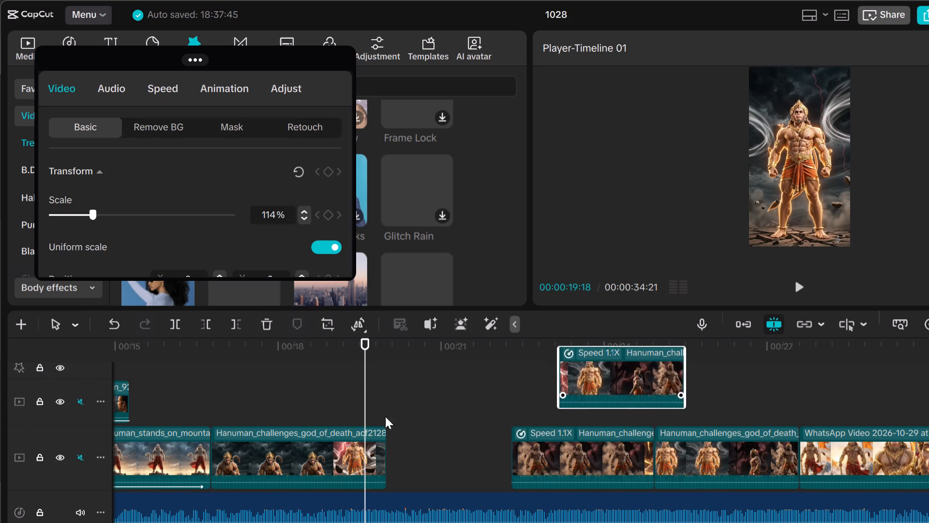
Extend the end of the first Hanuman_challenges_god_of_death clip to a 00:00:05:16 duration, closing the gap before the remaining Speed 1.1X clip.
{"action": "left_click", "coordinate": [360, 477]}
{"action": "left_click_drag", "start_coordinate": [390, 486], "coordinate": [515, 496]}
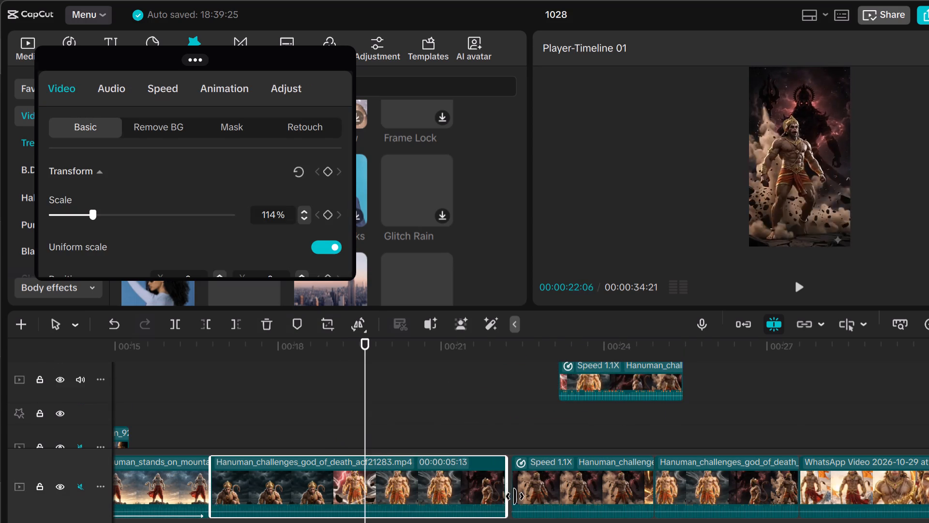
{"action": "left_click_drag", "start_coordinate": [515, 496], "coordinate": [516, 496]}
Preview the video from its start and scrub through the opening clips as far as the Speed 1.2X Hanuman clip.
{"action": "key", "text": "space"}
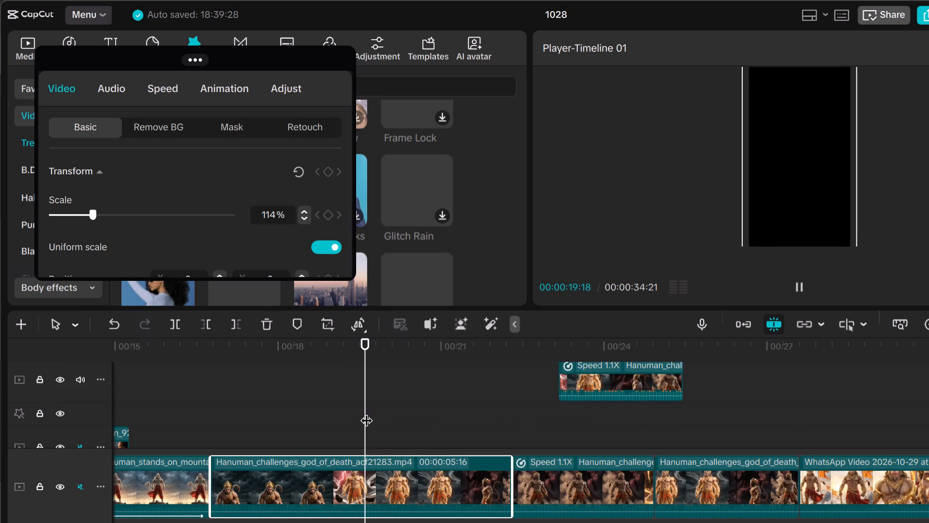
{"action": "key", "text": "space"}
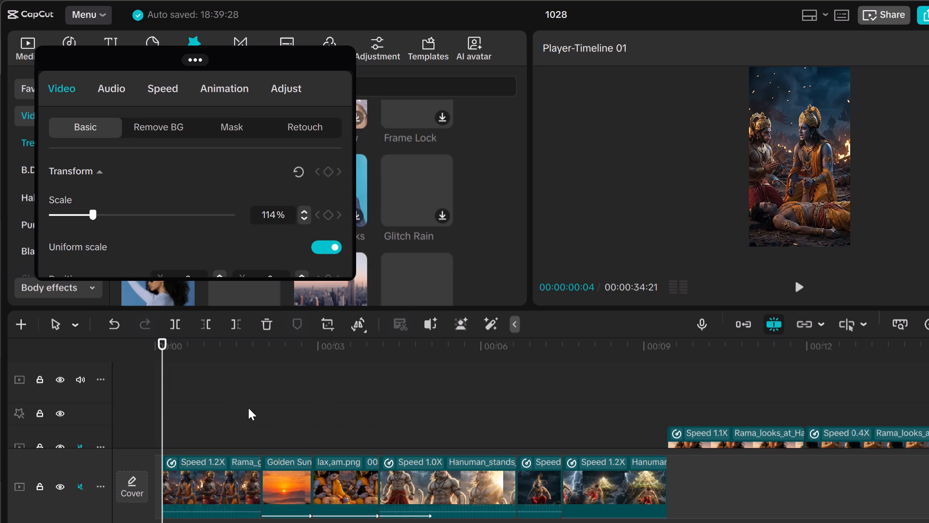
{"action": "left_click_drag", "start_coordinate": [159, 386], "coordinate": [366, 453]}
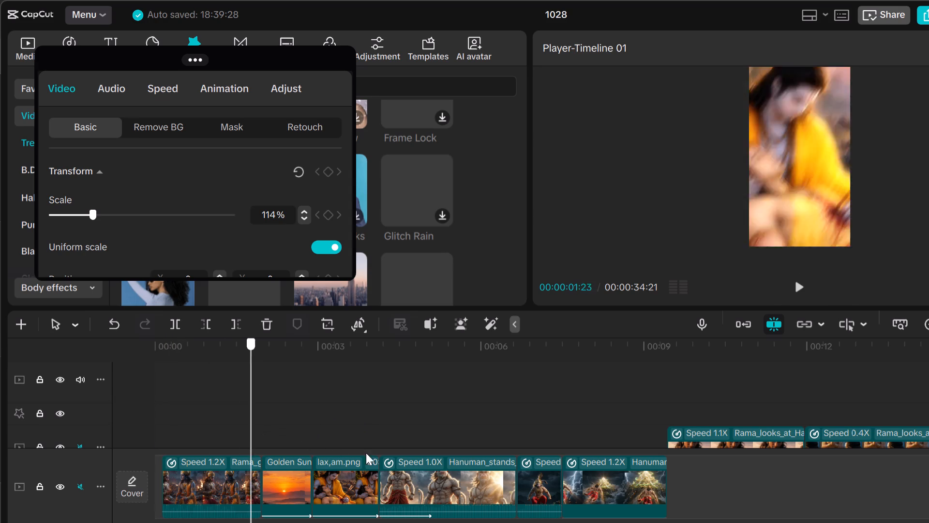
{"action": "left_click_drag", "start_coordinate": [366, 453], "coordinate": [529, 504]}
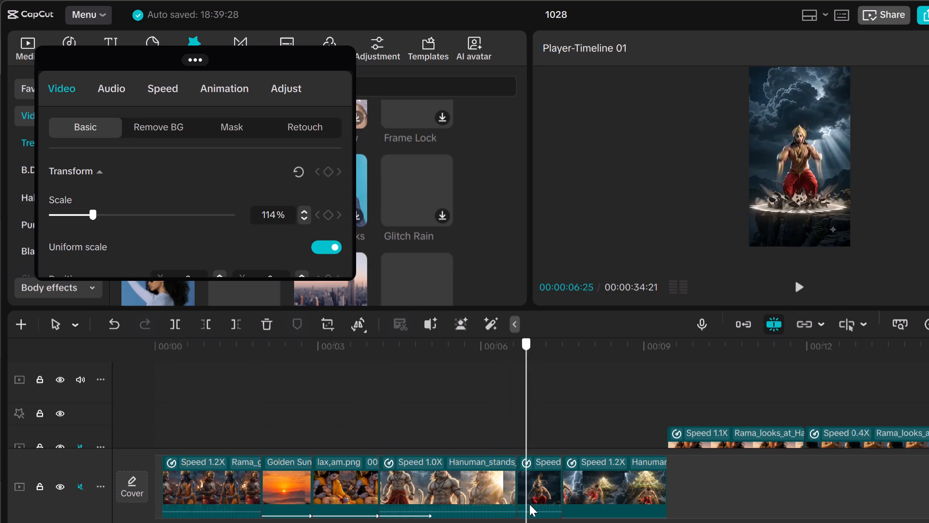
{"action": "left_click_drag", "start_coordinate": [529, 504], "coordinate": [655, 512]}
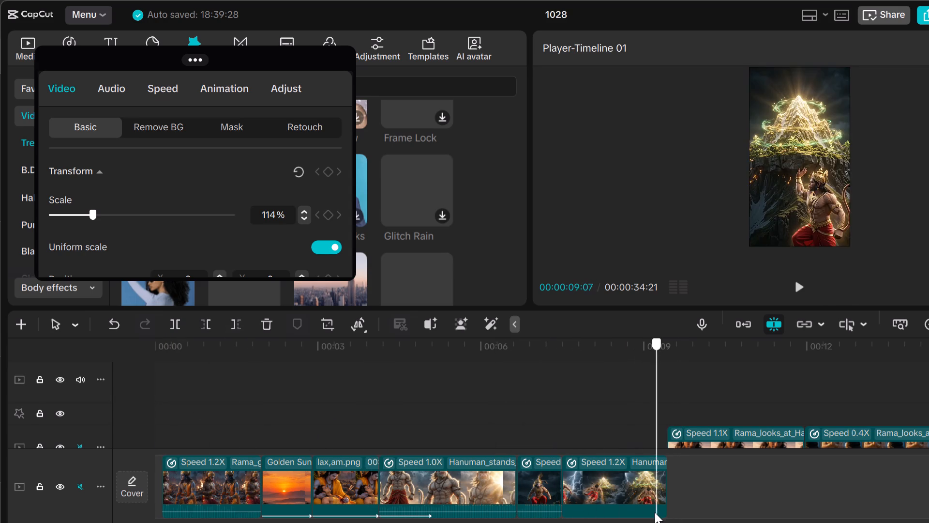
{"action": "left_click_drag", "start_coordinate": [655, 512], "coordinate": [531, 488]}
{"action": "key", "text": "space"}
{"action": "key", "text": "space"}
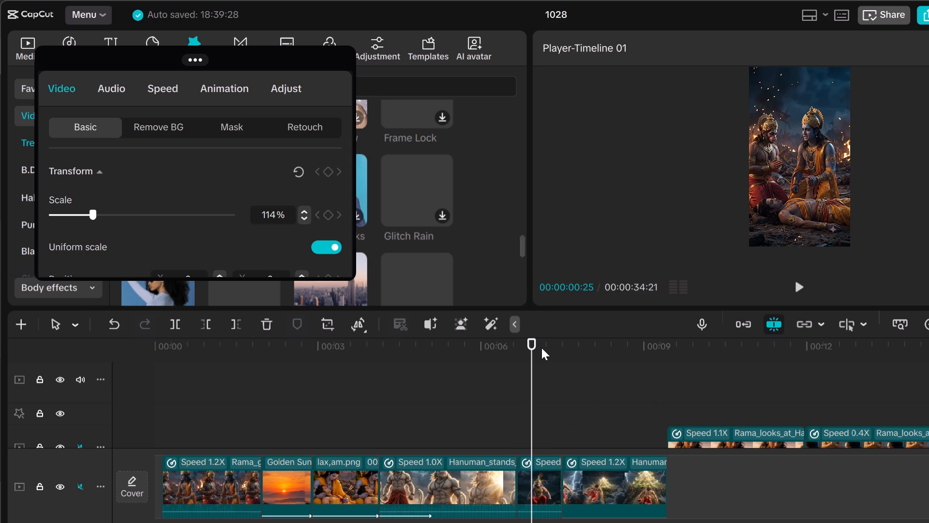
{"action": "left_click", "coordinate": [535, 371]}
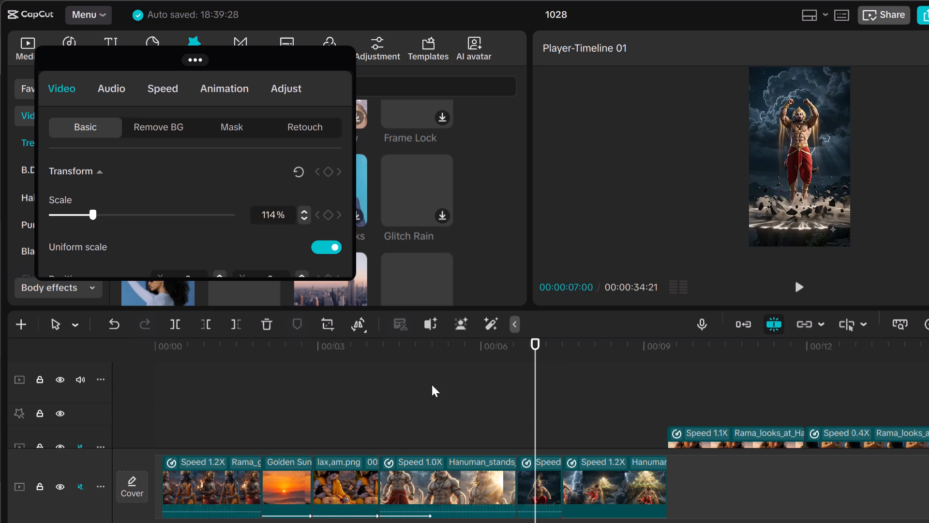
{"action": "left_click_drag", "start_coordinate": [537, 389], "coordinate": [524, 393]}
Replay the opening clips, checking the sunset, lax,am.png and Hanuman_stands clips, and stop at 00:00:04:26.
{"action": "key", "text": "space"}
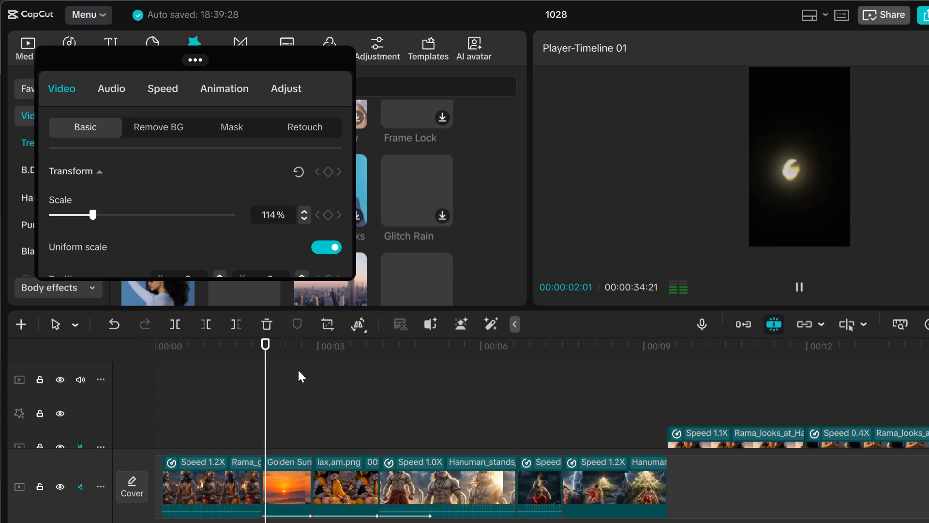
{"action": "left_click", "coordinate": [280, 373]}
{"action": "key", "text": "space"}
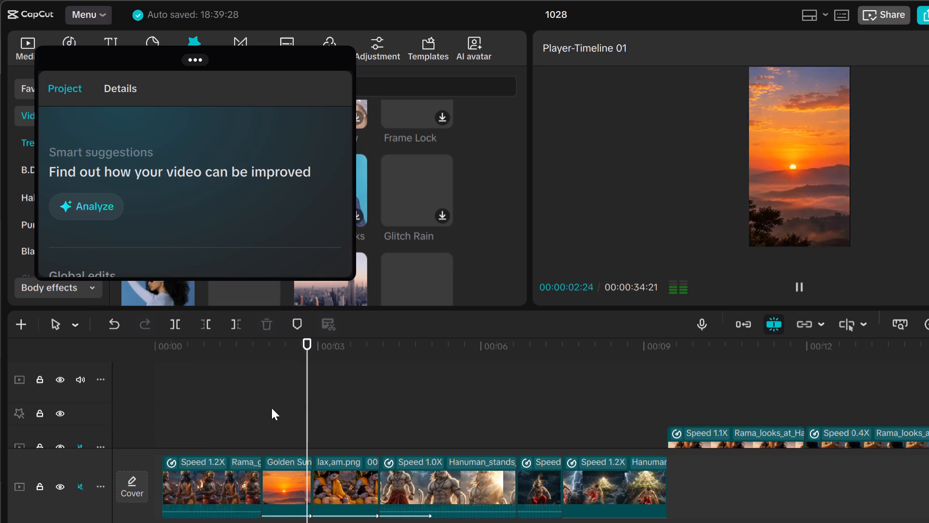
{"action": "key", "text": "space"}
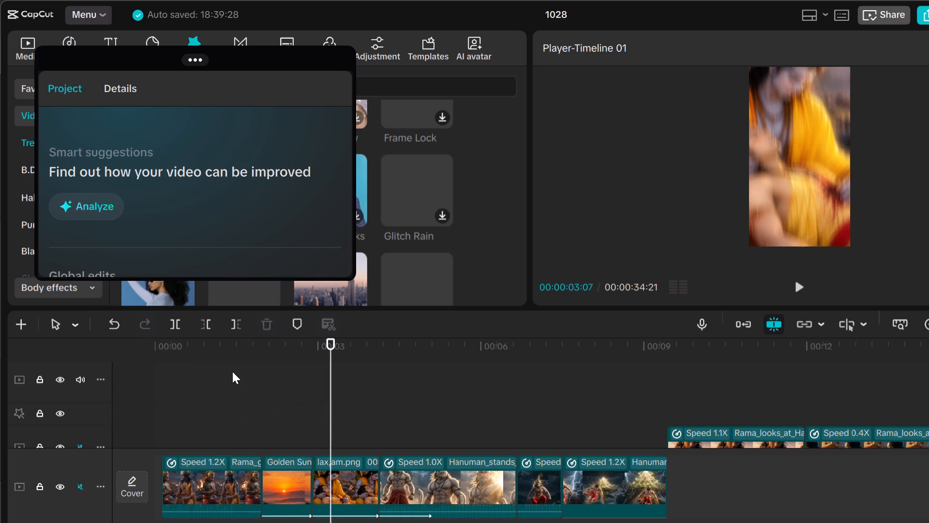
{"action": "left_click_drag", "start_coordinate": [432, 337], "coordinate": [454, 337]}
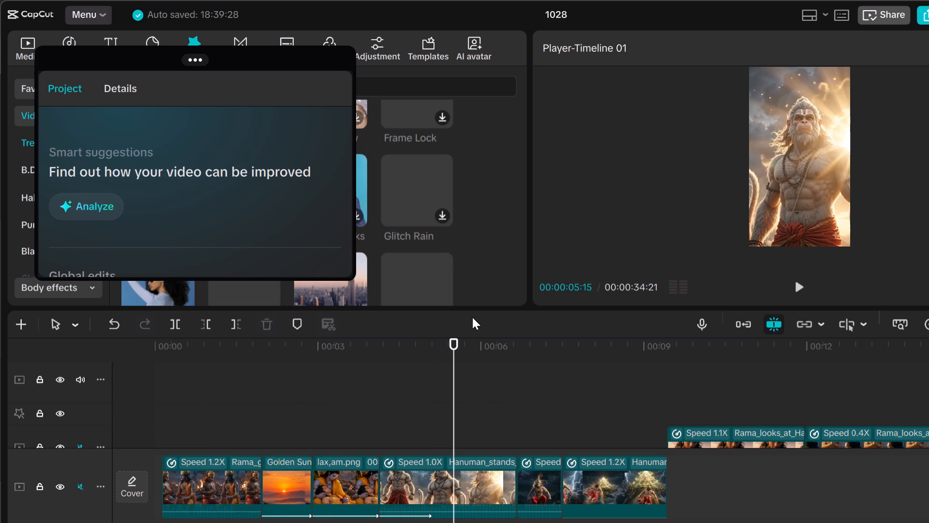
{"action": "left_click", "coordinate": [542, 401]}
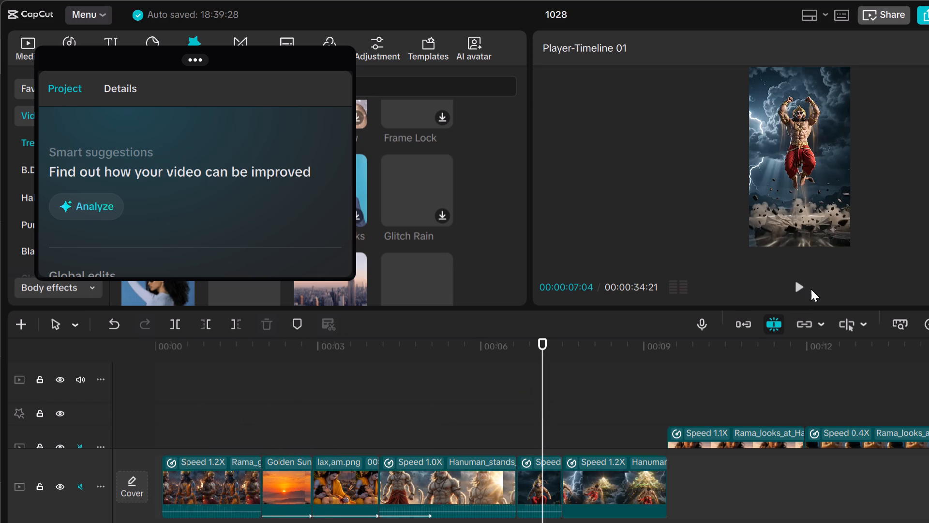
{"action": "left_click", "coordinate": [803, 287]}
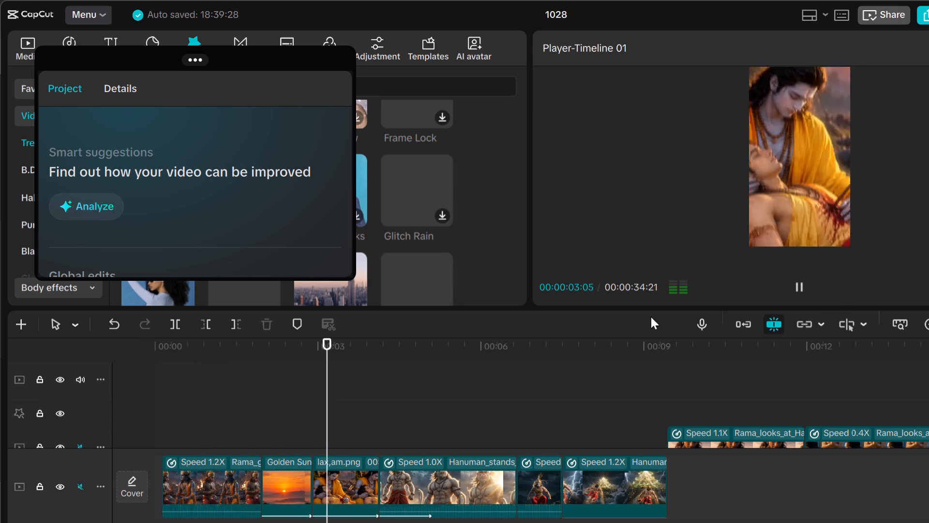
{"action": "left_click", "coordinate": [420, 378]}
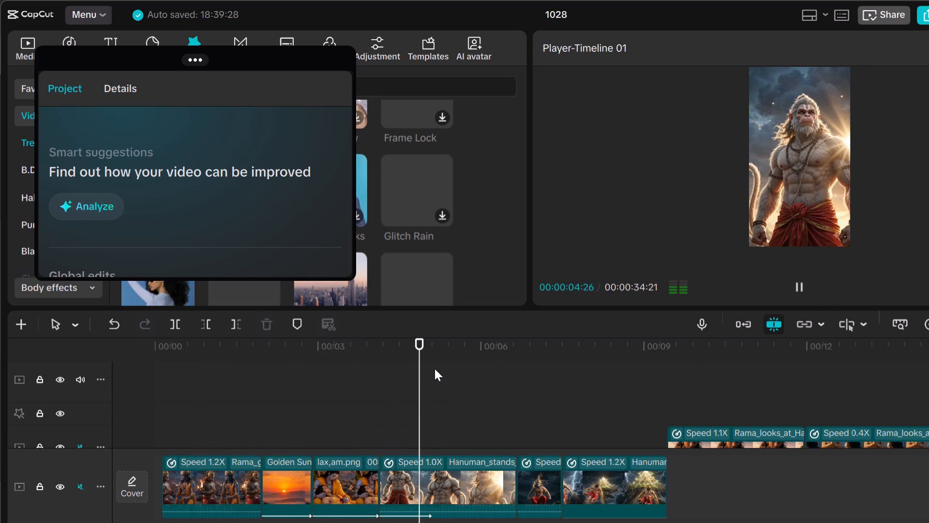
{"action": "left_click_drag", "start_coordinate": [60, 77], "coordinate": [120, 86]}
Set the frame rate in the application's editing settings to 50.00 fps.
{"action": "left_click", "coordinate": [103, 15]}
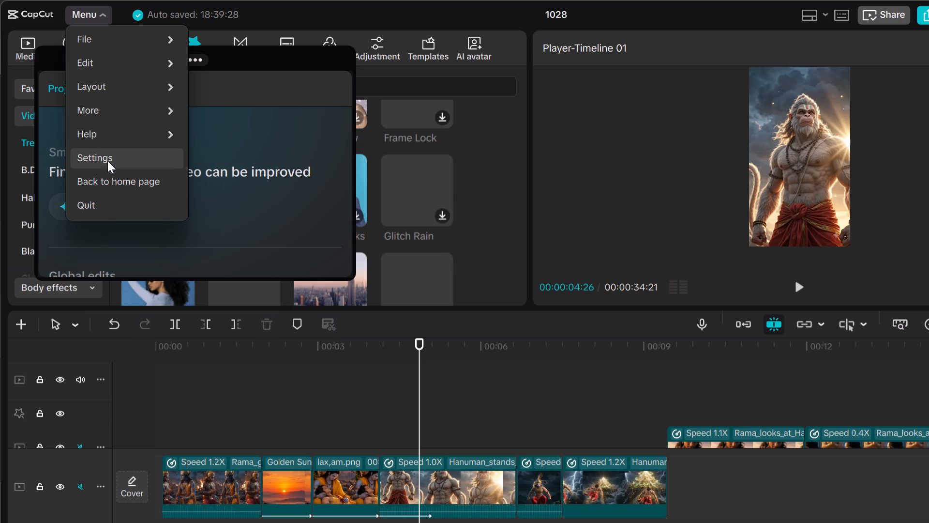
{"action": "left_click", "coordinate": [104, 151]}
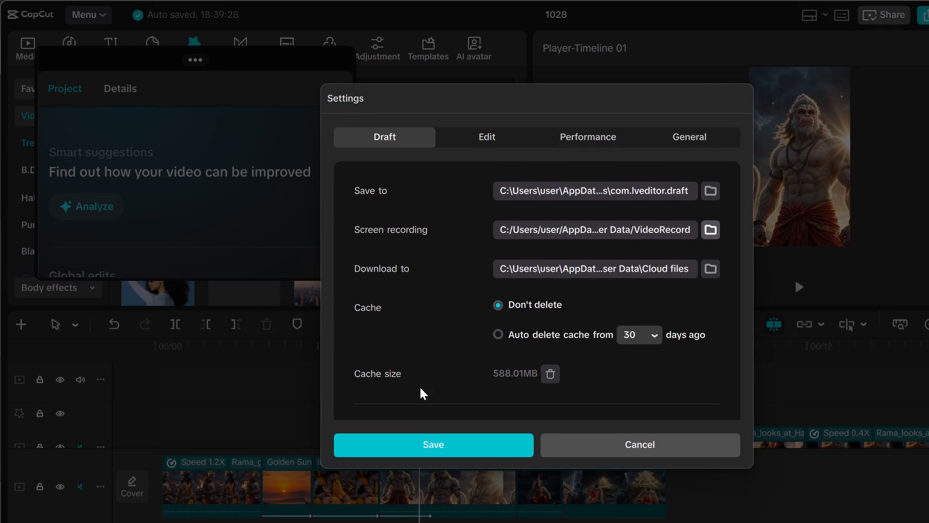
{"action": "left_click", "coordinate": [501, 138]}
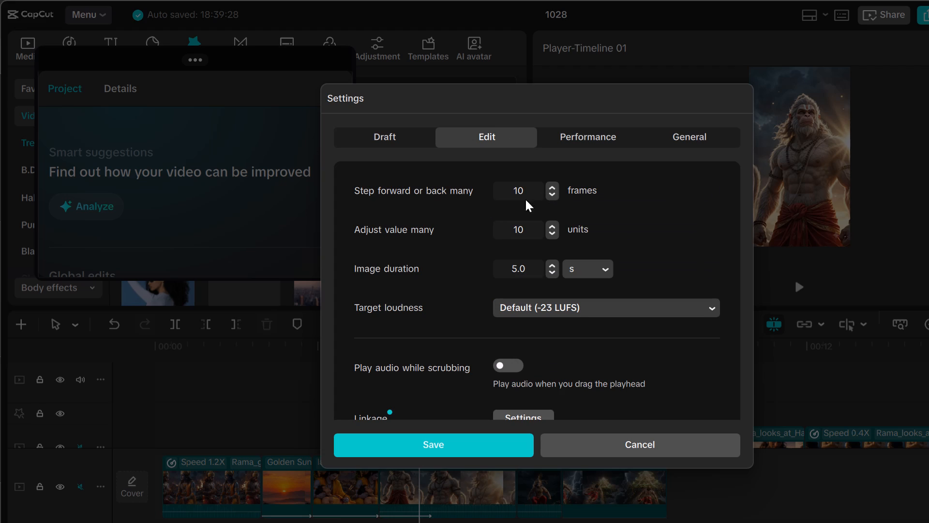
{"action": "scroll", "coordinate": [499, 287], "scroll_direction": "down", "scroll_amount": 5}
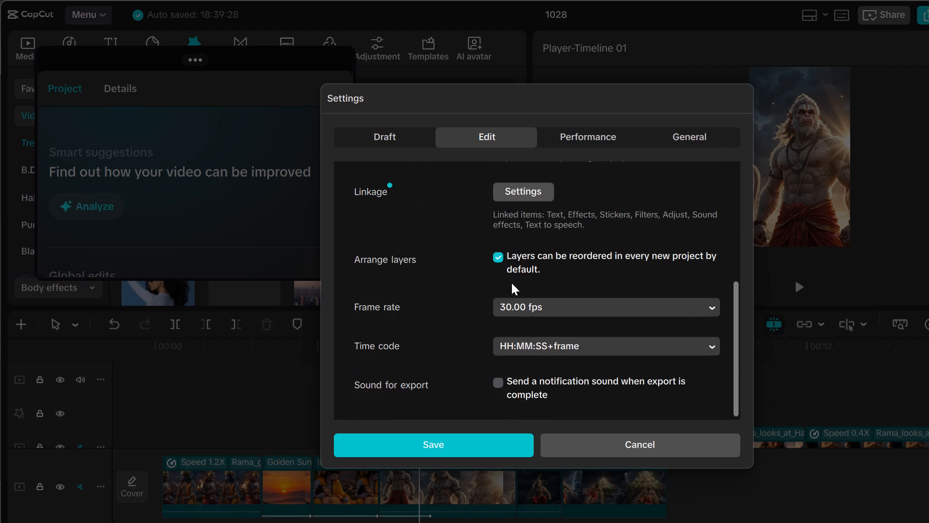
{"action": "scroll", "coordinate": [512, 279], "scroll_direction": "down", "scroll_amount": 2}
{"action": "left_click", "coordinate": [719, 301]}
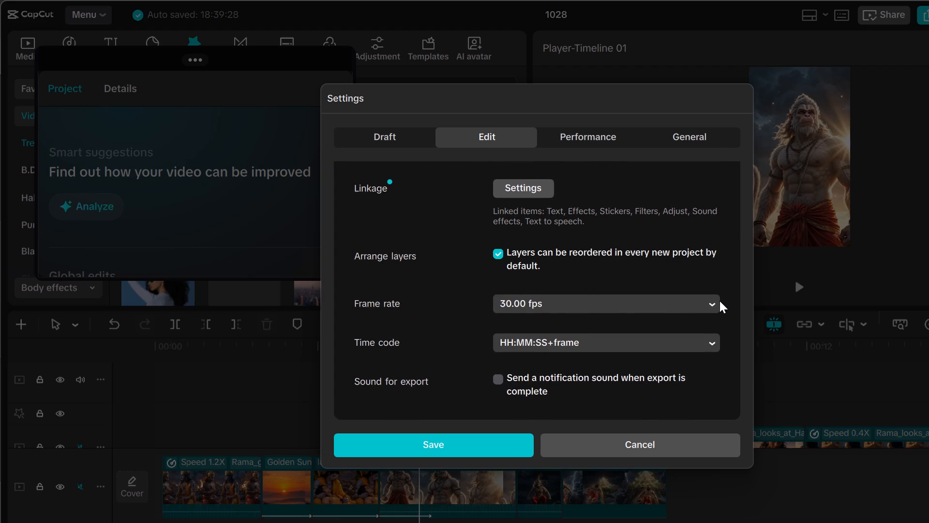
{"action": "left_click", "coordinate": [715, 302]}
{"action": "left_click", "coordinate": [708, 303]}
{"action": "left_click", "coordinate": [708, 303]}
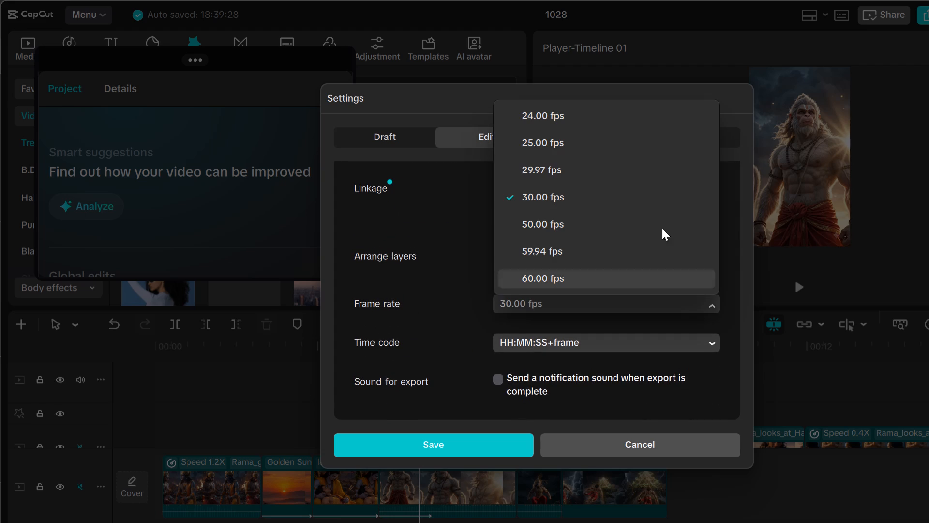
{"action": "left_click", "coordinate": [610, 225]}
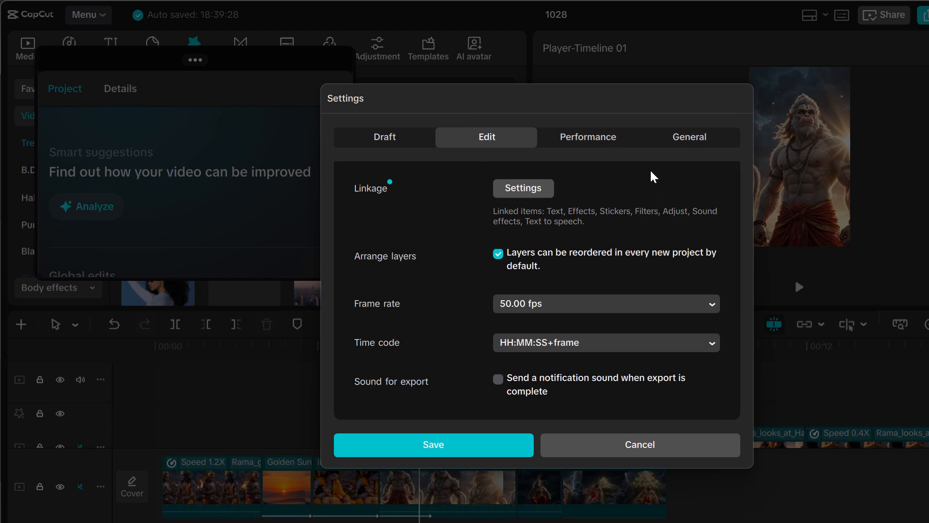
Review the Performance and General settings, covering hardware encoding, proxies, rendering cache, software updates and language.
{"action": "left_click", "coordinate": [601, 141]}
{"action": "scroll", "coordinate": [522, 230], "scroll_direction": "down", "scroll_amount": 2}
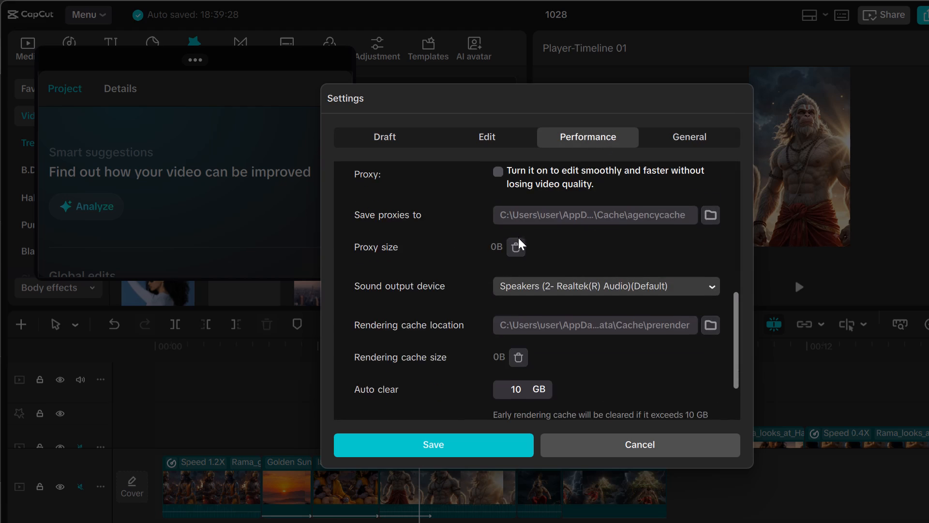
{"action": "scroll", "coordinate": [541, 240], "scroll_direction": "down", "scroll_amount": 2}
{"action": "left_click", "coordinate": [685, 140]}
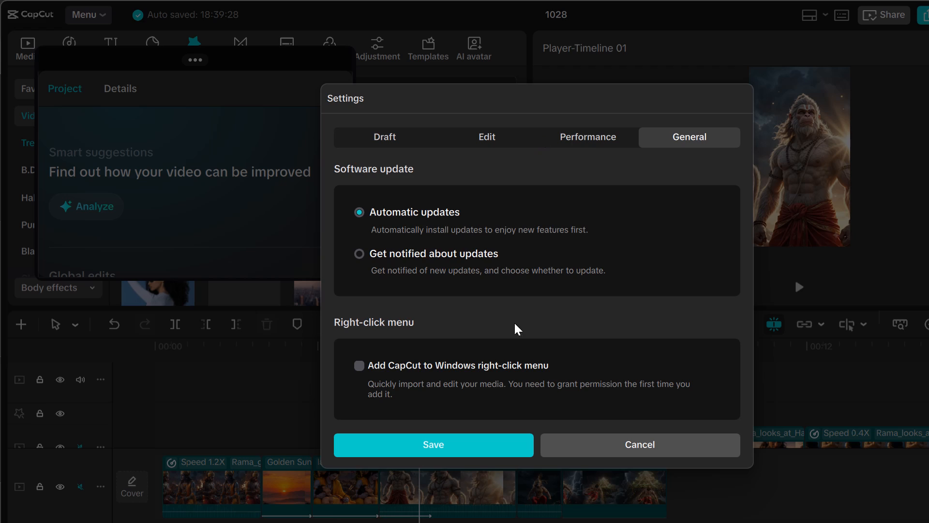
{"action": "scroll", "coordinate": [524, 324], "scroll_direction": "up", "scroll_amount": 4}
{"action": "scroll", "coordinate": [549, 310], "scroll_direction": "down", "scroll_amount": 13}
{"action": "scroll", "coordinate": [548, 300], "scroll_direction": "up", "scroll_amount": 5}
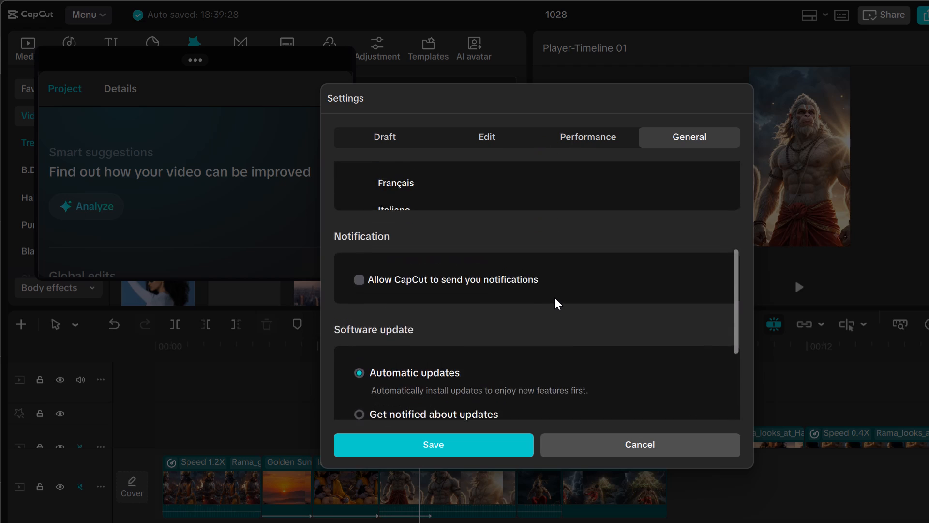
{"action": "scroll", "coordinate": [554, 297], "scroll_direction": "up", "scroll_amount": 5}
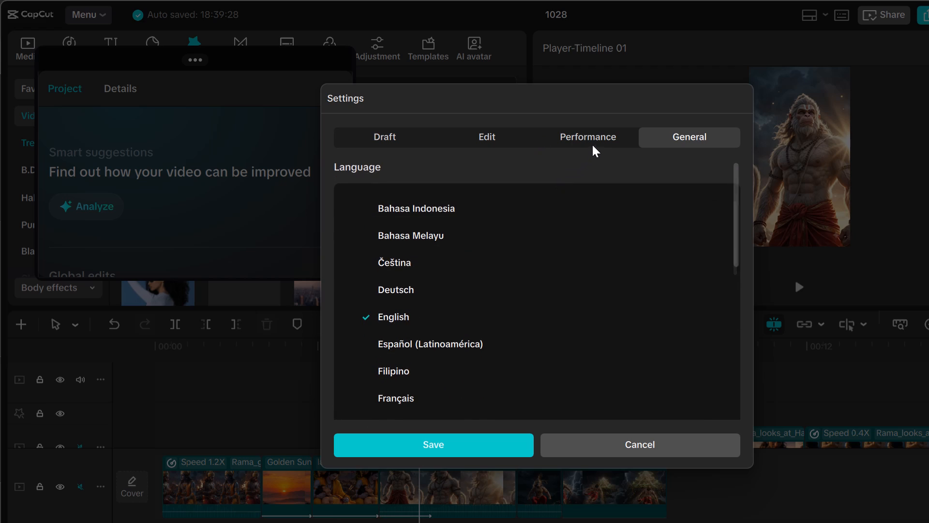
{"action": "left_click", "coordinate": [593, 136]}
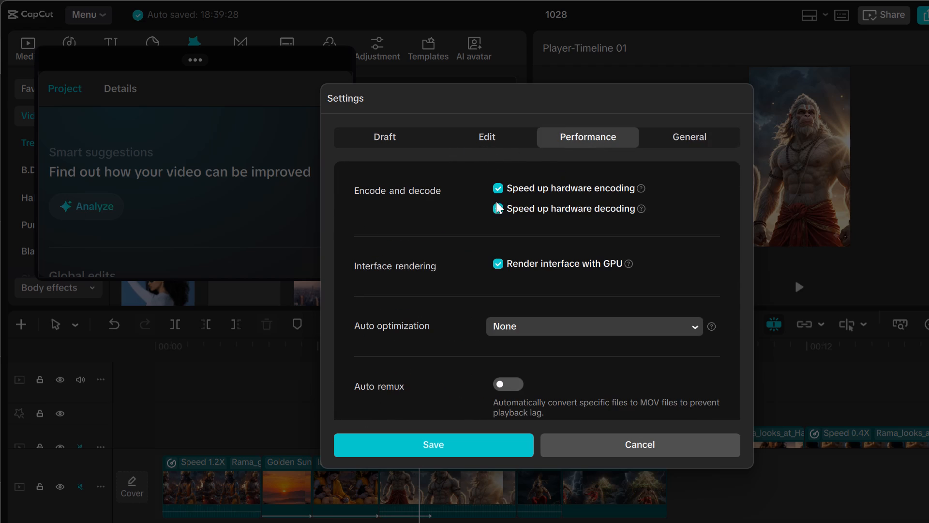
{"action": "scroll", "coordinate": [503, 238], "scroll_direction": "up", "scroll_amount": 1}
{"action": "scroll", "coordinate": [505, 238], "scroll_direction": "down", "scroll_amount": 6}
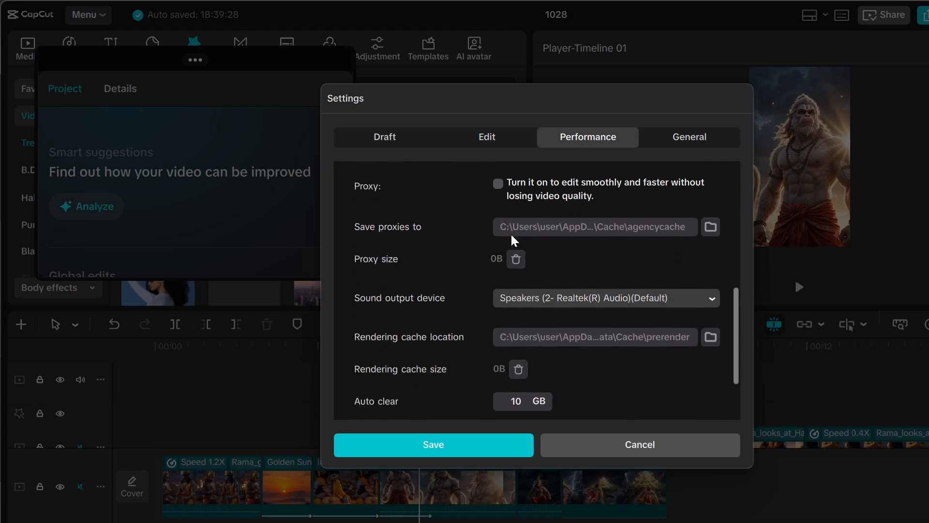
{"action": "scroll", "coordinate": [511, 234], "scroll_direction": "down", "scroll_amount": 2}
Return to the editing settings and review the frame rate, time code, linkage, image duration and loudness options.
{"action": "left_click", "coordinate": [499, 148]}
{"action": "left_click", "coordinate": [499, 143]}
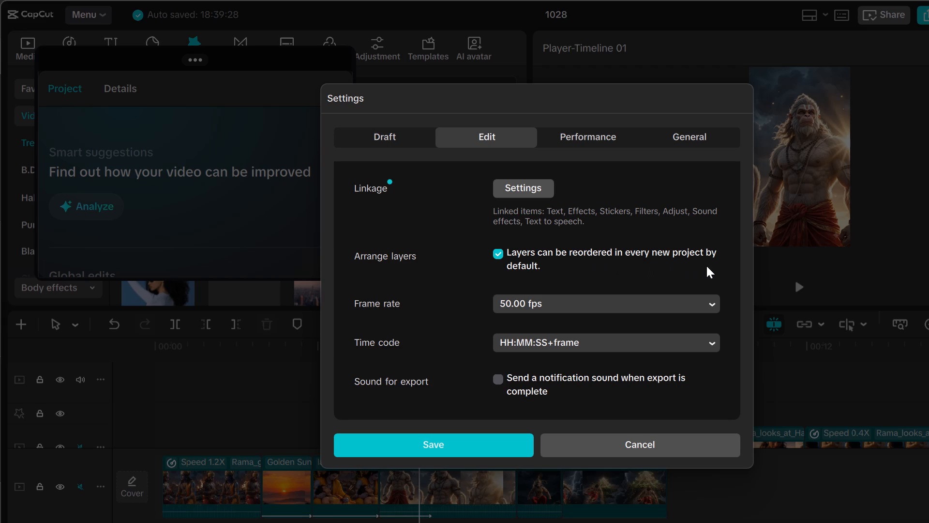
{"action": "scroll", "coordinate": [656, 265], "scroll_direction": "down", "scroll_amount": 8}
{"action": "scroll", "coordinate": [584, 355], "scroll_direction": "down", "scroll_amount": 6}
{"action": "scroll", "coordinate": [533, 226], "scroll_direction": "up", "scroll_amount": 1}
{"action": "scroll", "coordinate": [467, 199], "scroll_direction": "up", "scroll_amount": 2}
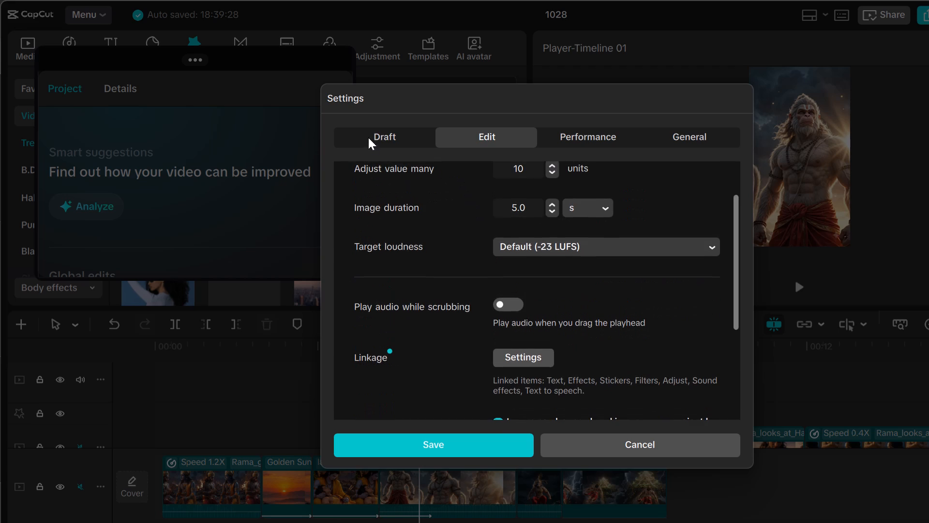
Examine the Draft settings for save locations, cache handling, auto sync and preset path, and leave the settings without saving.
{"action": "left_click", "coordinate": [380, 131]}
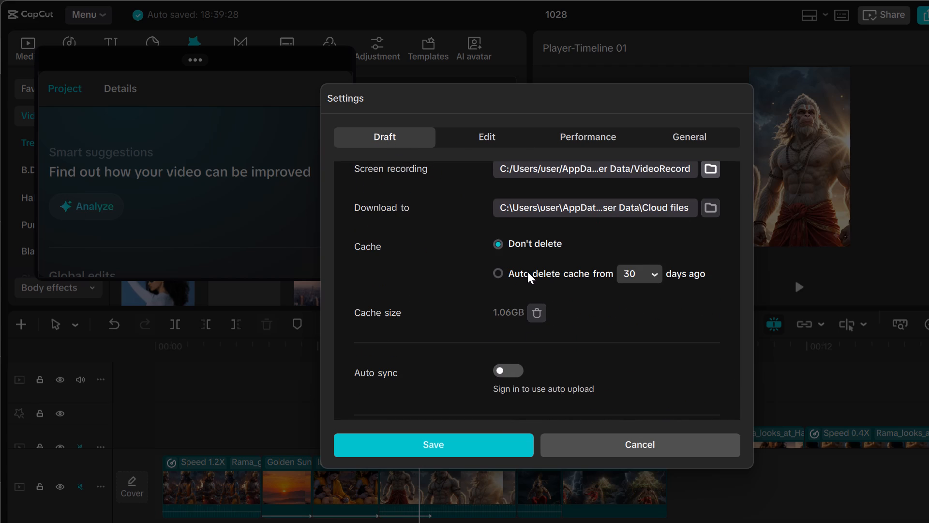
{"action": "scroll", "coordinate": [527, 272], "scroll_direction": "up", "scroll_amount": 4}
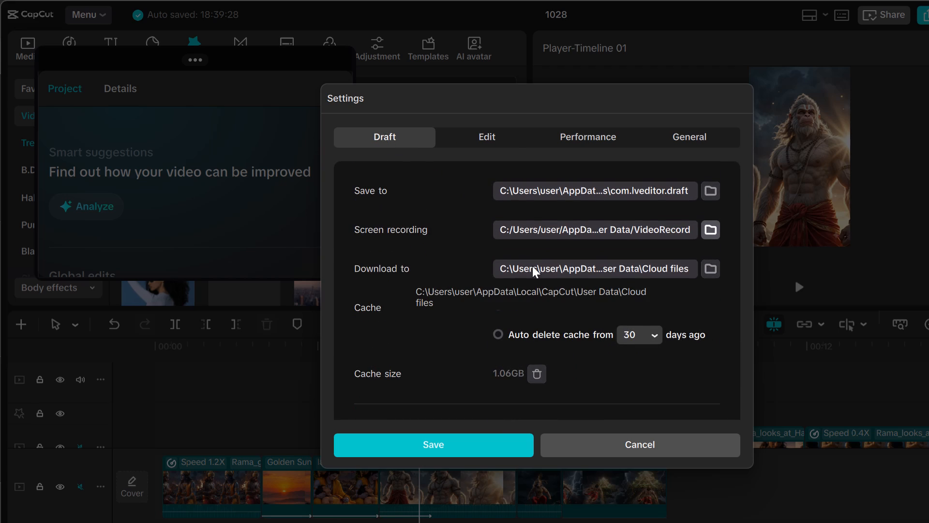
{"action": "scroll", "coordinate": [532, 266], "scroll_direction": "down", "scroll_amount": 8}
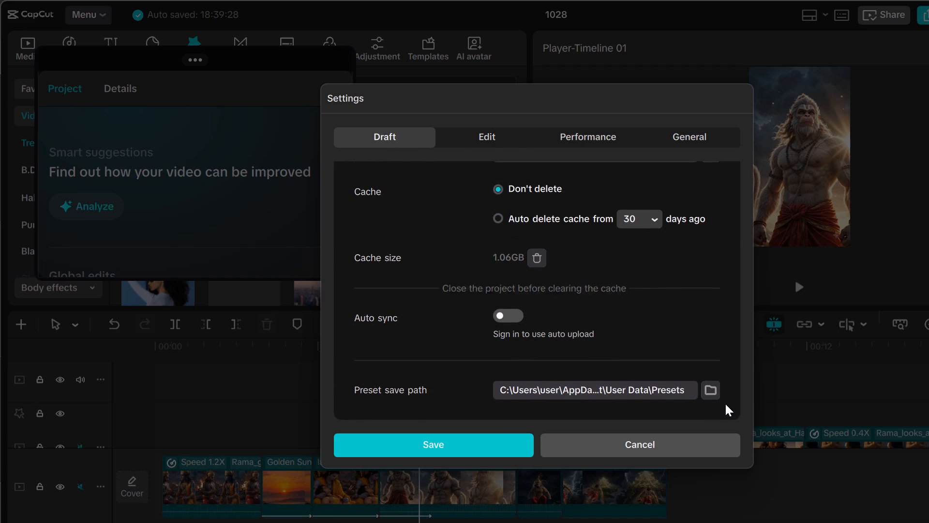
{"action": "left_click", "coordinate": [809, 218]}
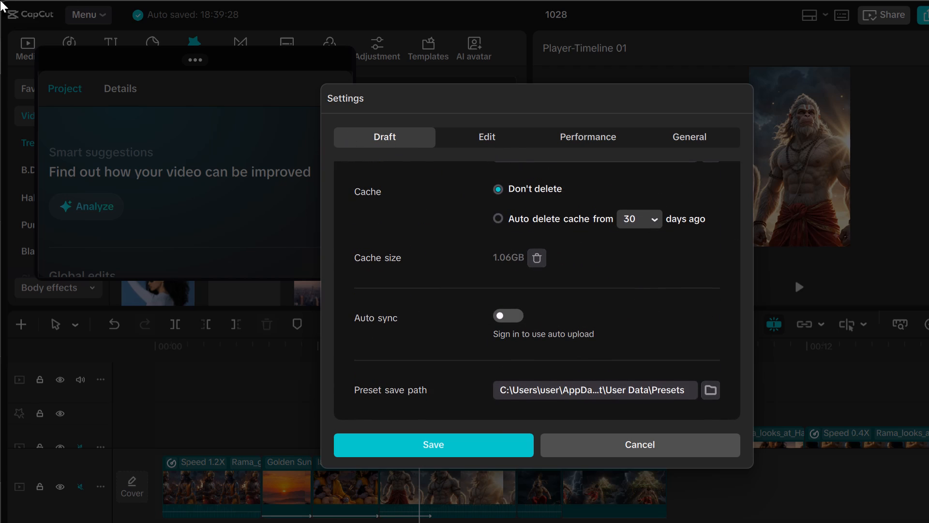
{"action": "left_click", "coordinate": [105, 16]}
{"action": "left_click", "coordinate": [97, 40]}
{"action": "left_click", "coordinate": [591, 449]}
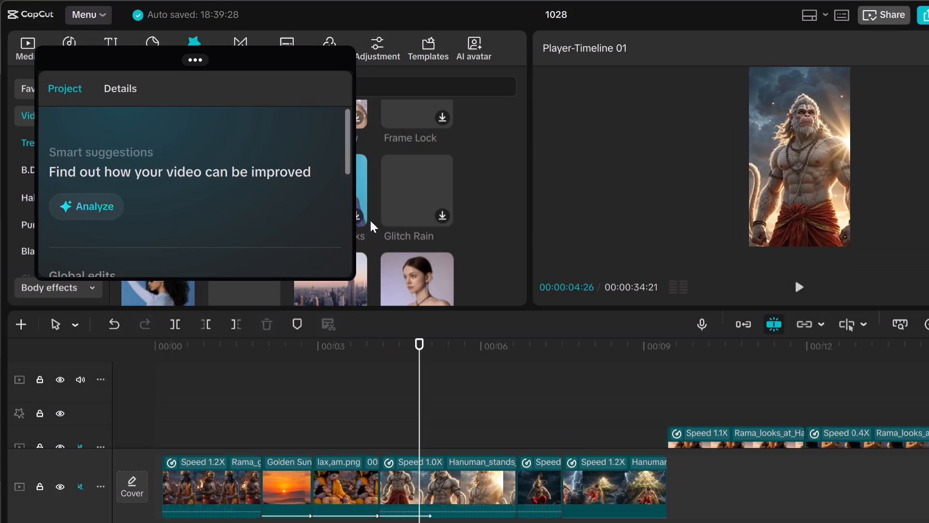
Review which item types are linked to the main track in the linkage settings and accept the selection.
{"action": "left_click", "coordinate": [820, 321]}
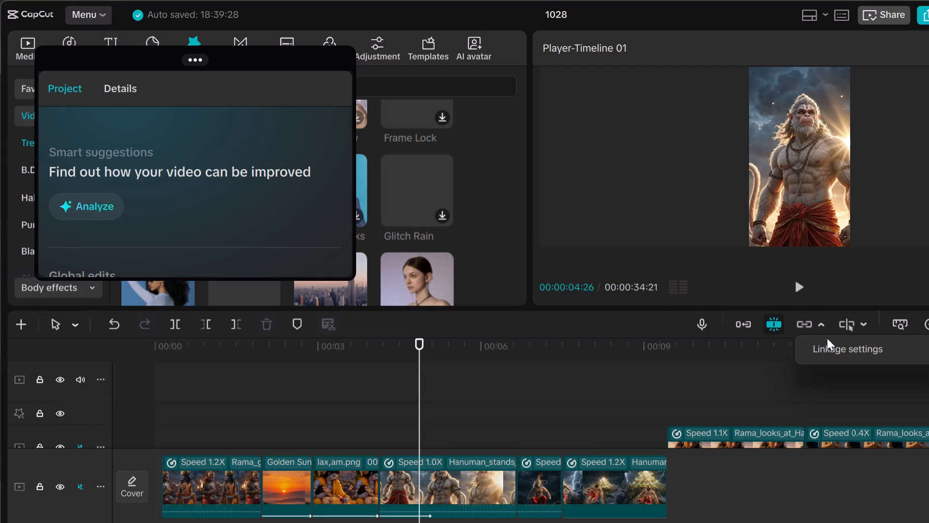
{"action": "left_click", "coordinate": [828, 345]}
{"action": "left_click", "coordinate": [828, 352]}
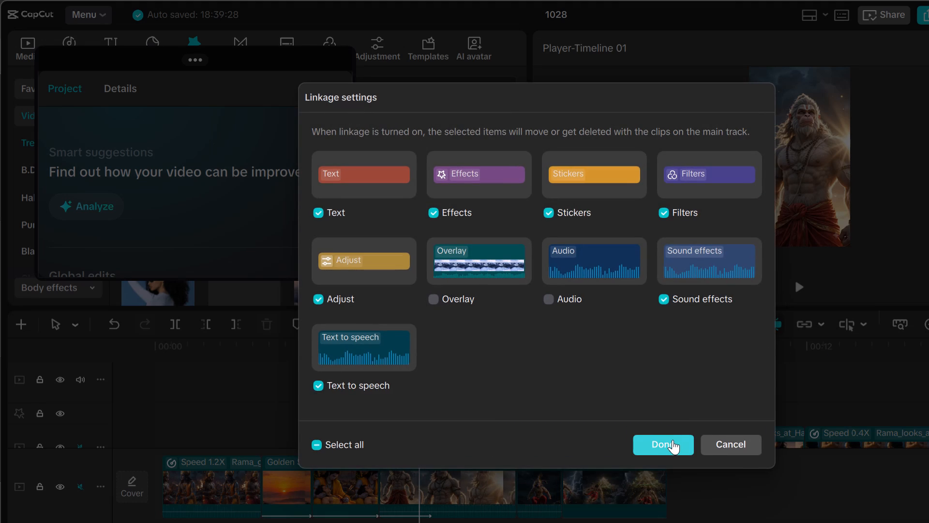
{"action": "left_click", "coordinate": [672, 440]}
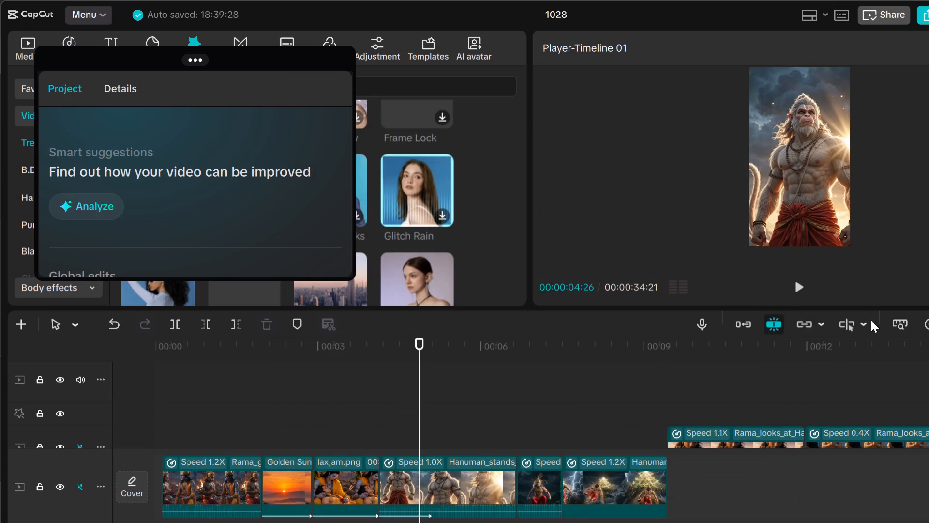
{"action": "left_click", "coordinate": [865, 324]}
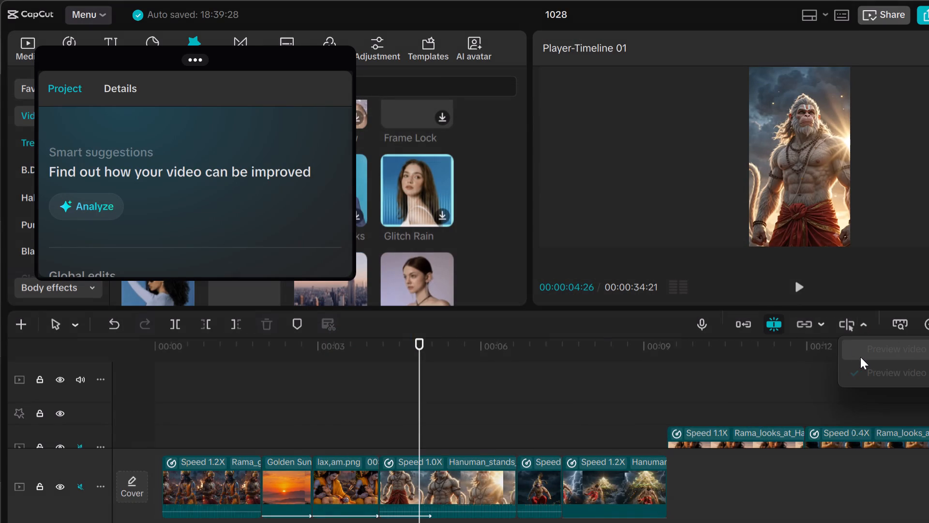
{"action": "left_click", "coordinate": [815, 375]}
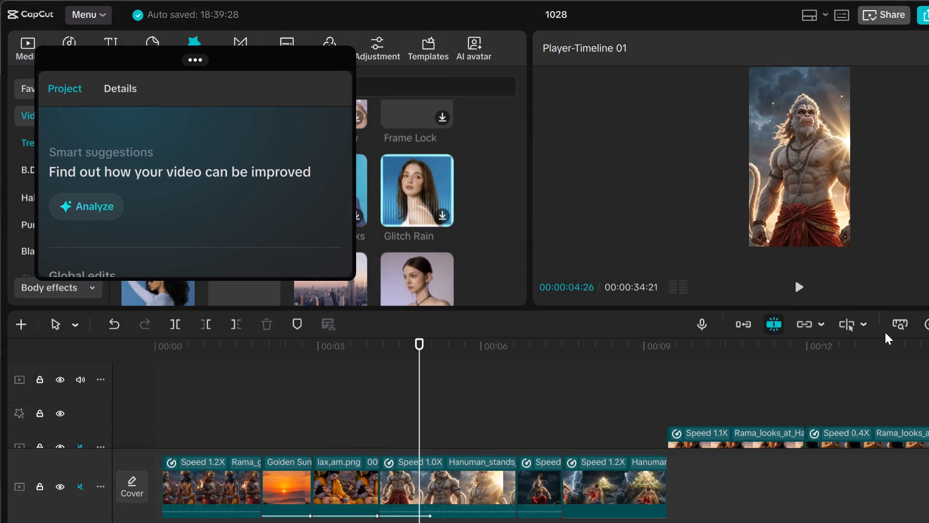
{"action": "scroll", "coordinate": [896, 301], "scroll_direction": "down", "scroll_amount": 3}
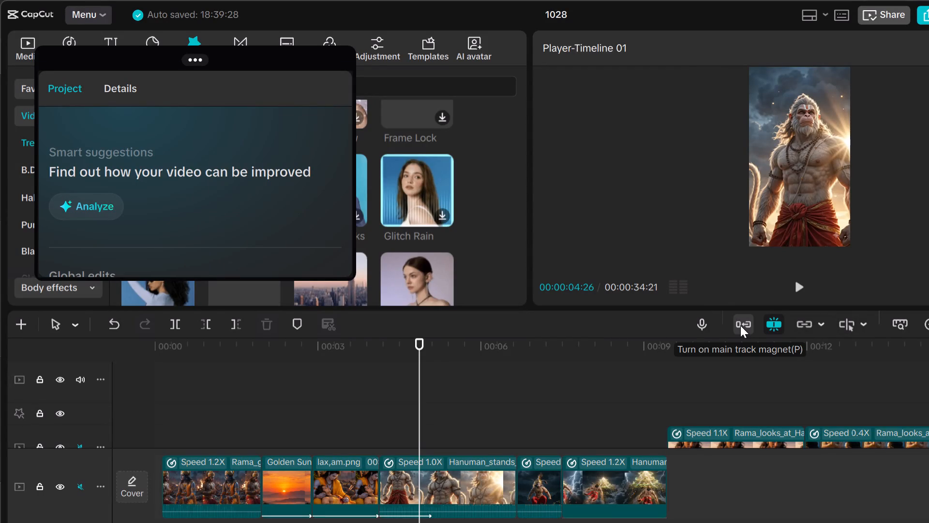
Play the timeline to 00:00:20:07, and replay it from the beginning through the Hanuman_challenges clips up to 00:00:23:19.
{"action": "left_click", "coordinate": [24, 381]}
{"action": "left_click", "coordinate": [317, 400]}
{"action": "key", "text": "space"}
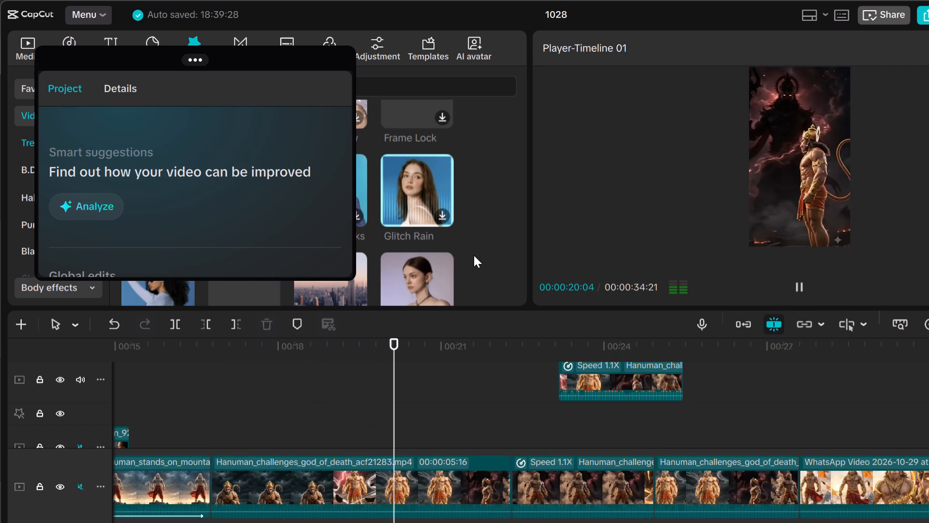
{"action": "key", "text": "space"}
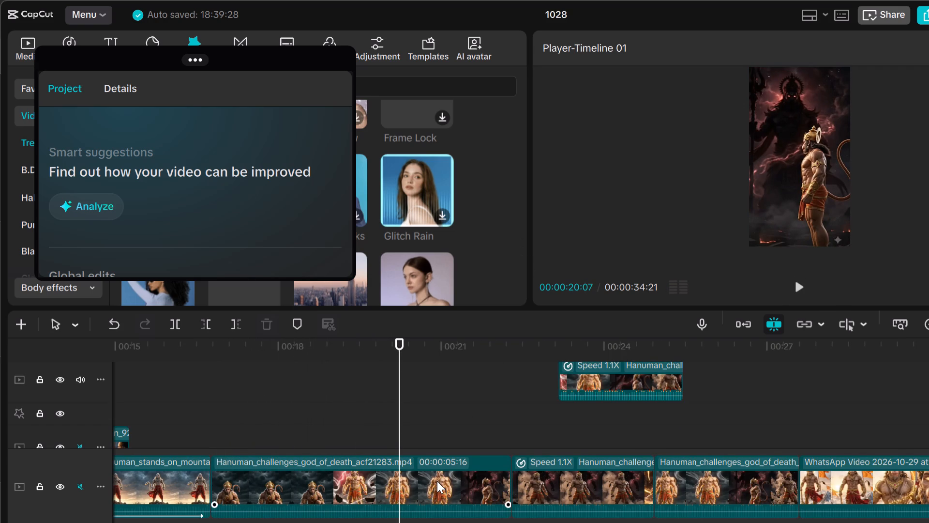
{"action": "key", "text": "space"}
{"action": "scroll", "coordinate": [456, 522], "scroll_direction": "up", "scroll_amount": 1}
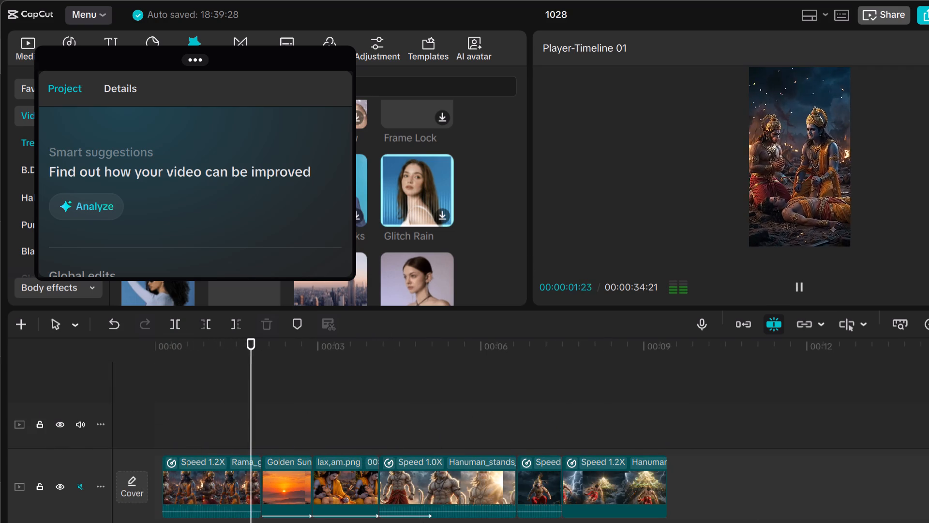
{"action": "left_click", "coordinate": [390, 470]}
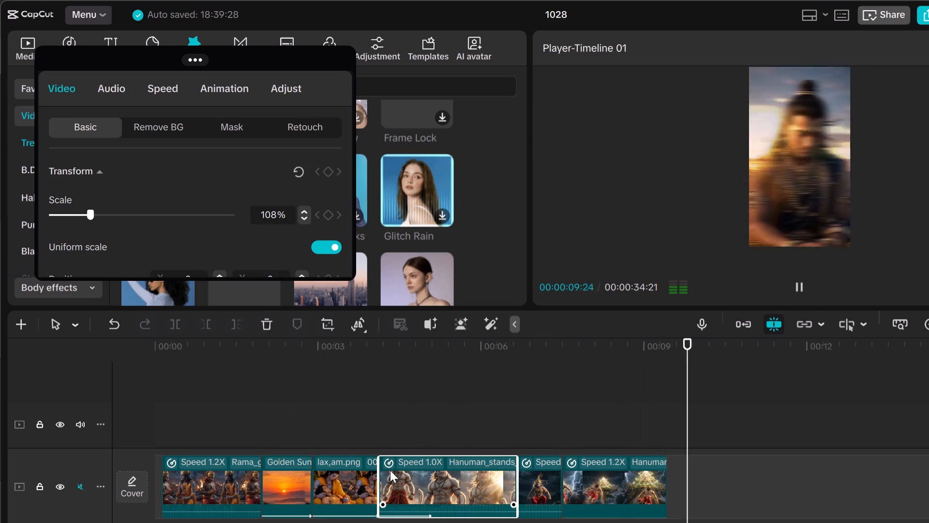
{"action": "left_click", "coordinate": [389, 470]}
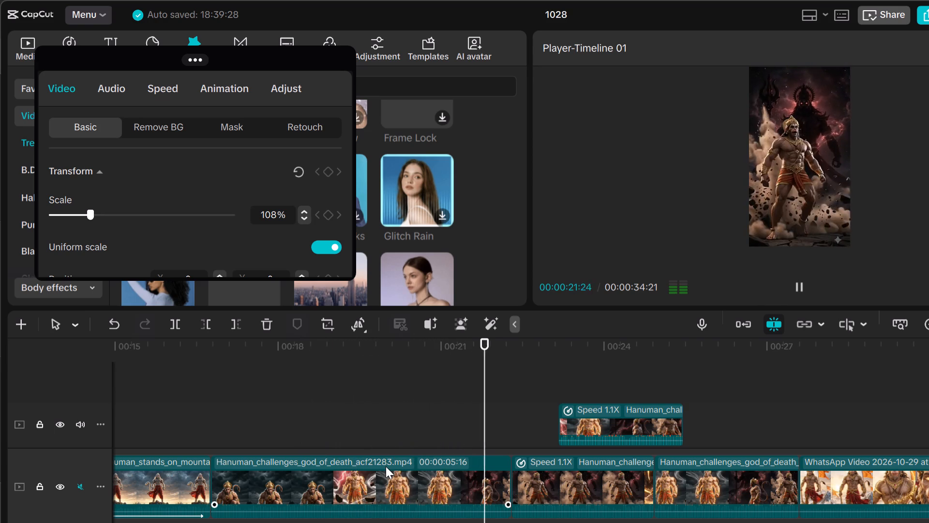
{"action": "key", "text": "space"}
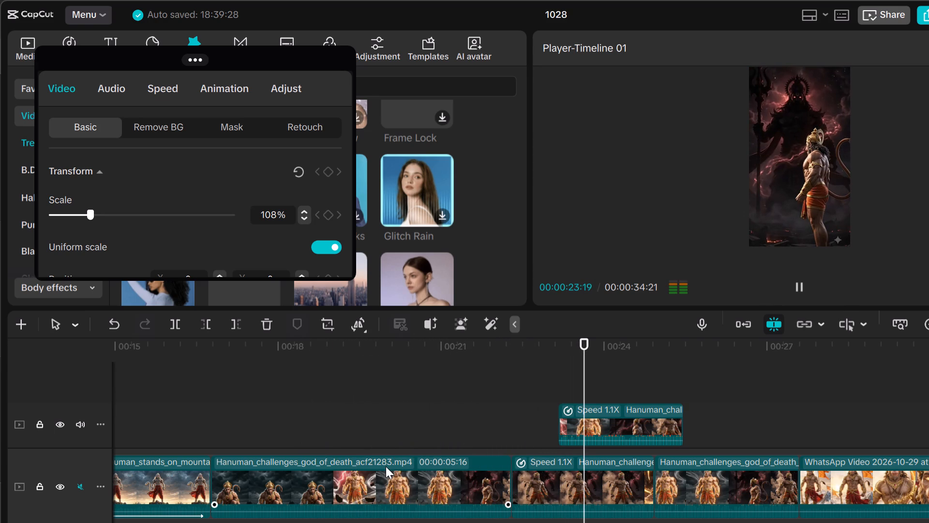
Move the 1.1X Hanuman_challenges overlay clip above the main track to start at about 00:29.
{"action": "left_click", "coordinate": [610, 420]}
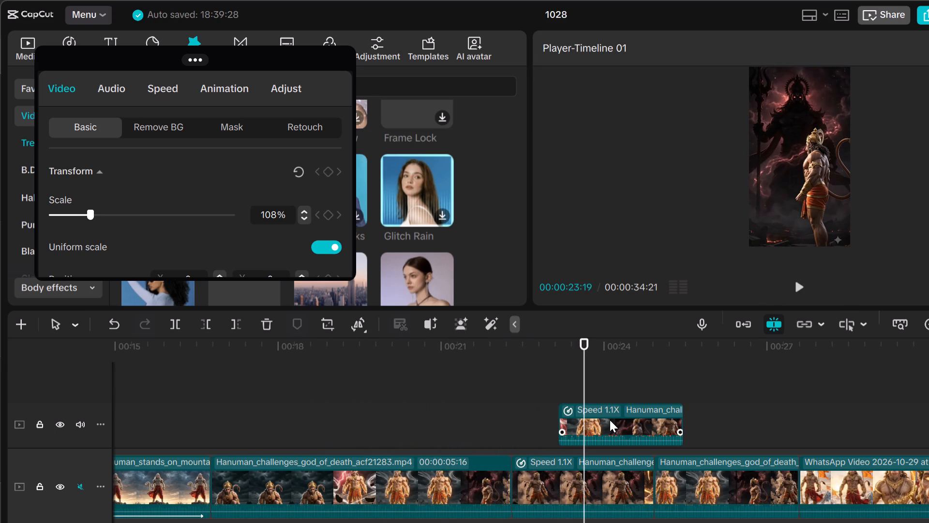
{"action": "left_click_drag", "start_coordinate": [610, 420], "coordinate": [759, 411]}
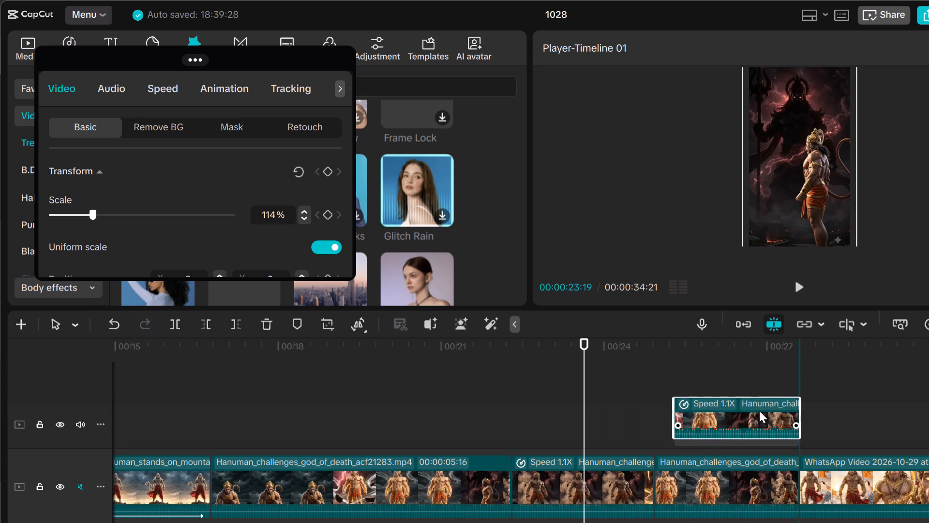
{"action": "left_click_drag", "start_coordinate": [759, 411], "coordinate": [928, 368]}
{"action": "key", "text": "space"}
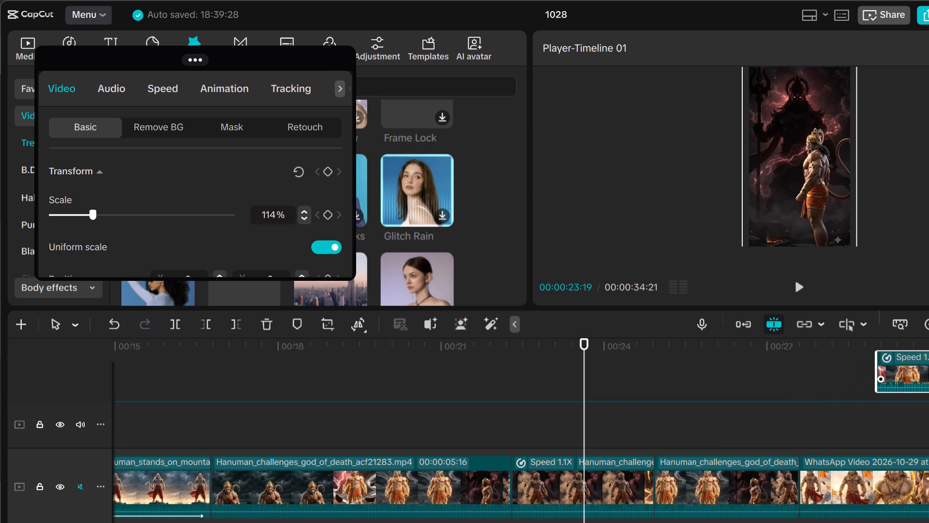
{"action": "left_click_drag", "start_coordinate": [928, 368], "coordinate": [928, 306]}
Play the video from the beginning to check the sequence, stopping in the WhatsApp Video clip at 00:00:28:16.
{"action": "key", "text": "space"}
{"action": "key", "text": "space"}
{"action": "key", "text": "space"}
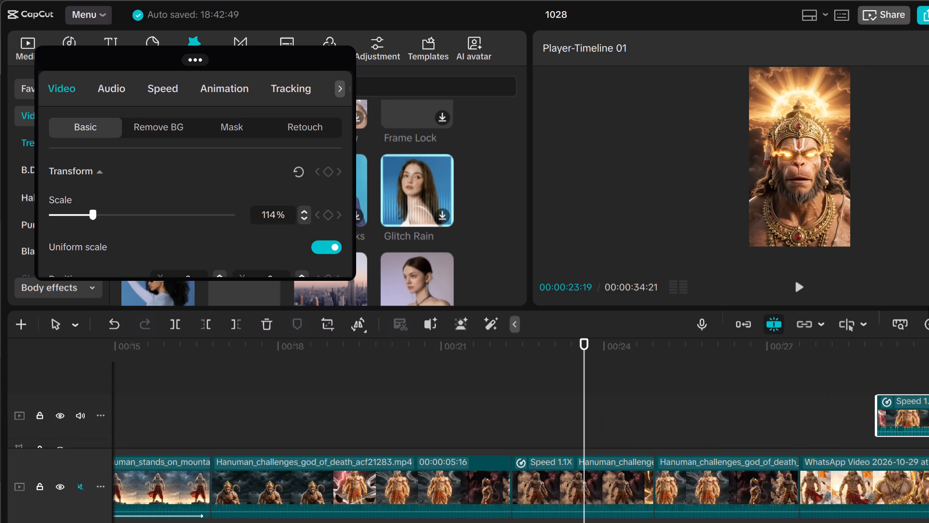
{"action": "key", "text": "space"}
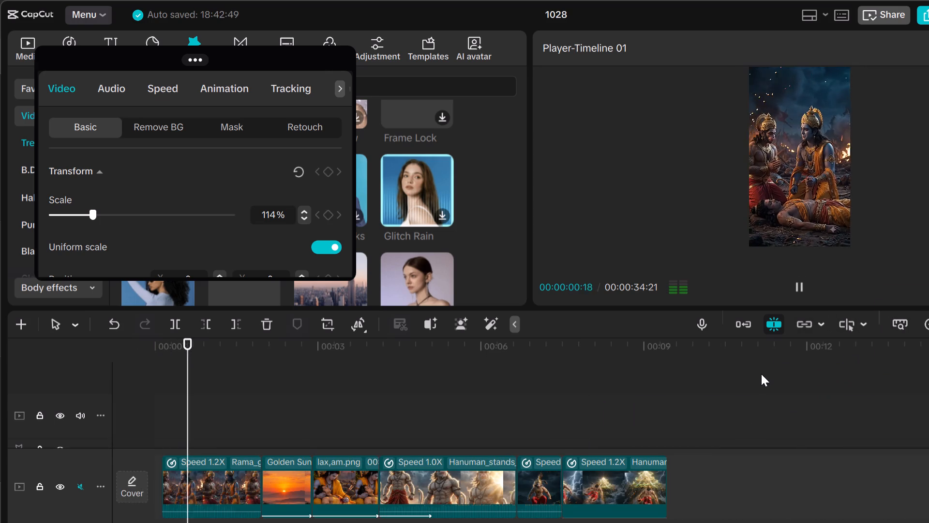
{"action": "left_click_drag", "start_coordinate": [704, 474], "coordinate": [660, 480]}
{"action": "scroll", "coordinate": [725, 459], "scroll_direction": "up", "scroll_amount": 3}
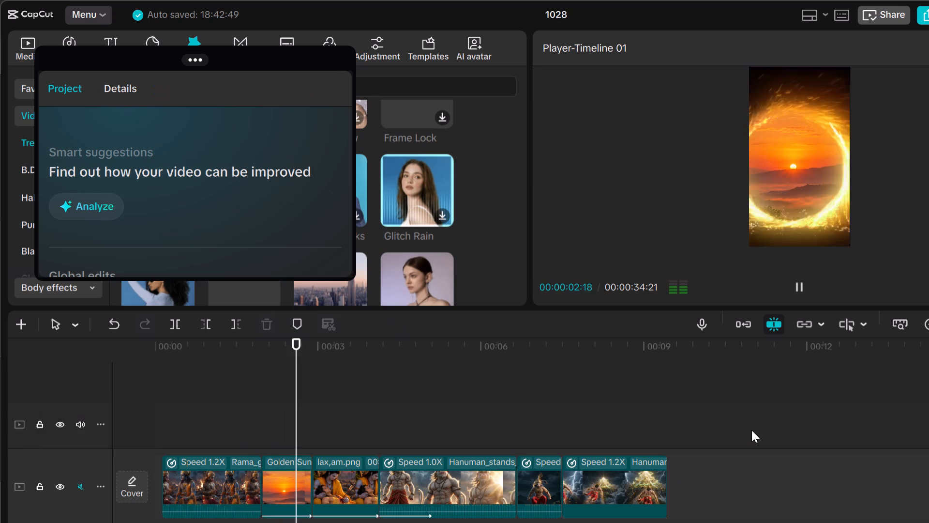
{"action": "scroll", "coordinate": [751, 430], "scroll_direction": "down", "scroll_amount": 5}
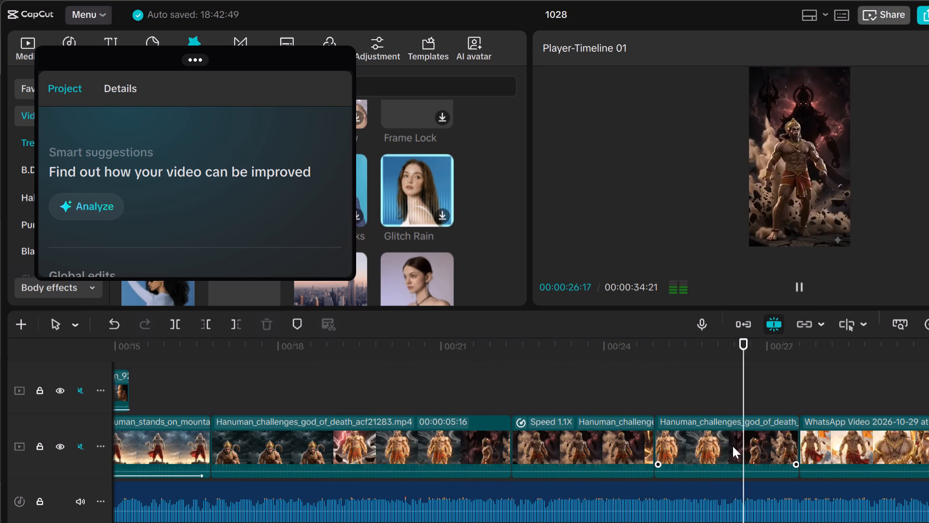
{"action": "key", "text": "space"}
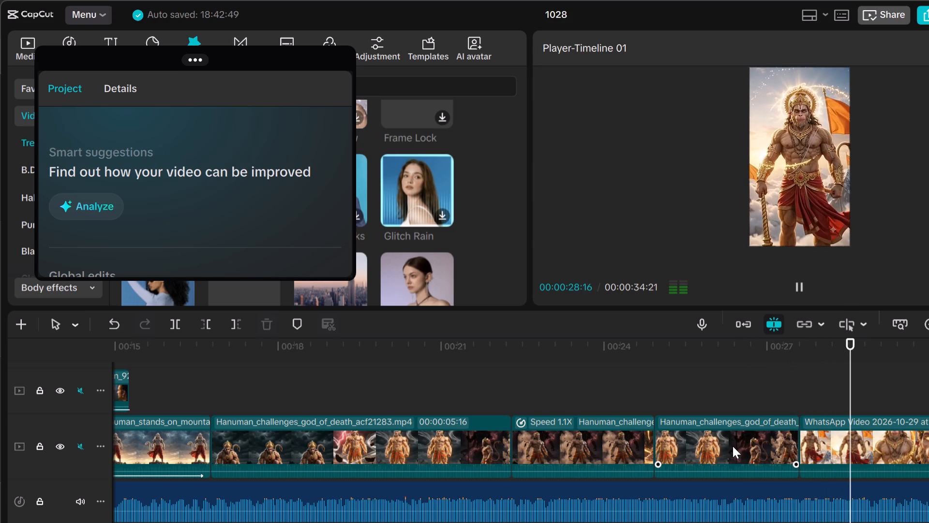
Replay the video while browsing the Mask and Glitch entrance animations for the 0.4X Rama_looks_at overlay clip.
{"action": "key", "text": "space"}
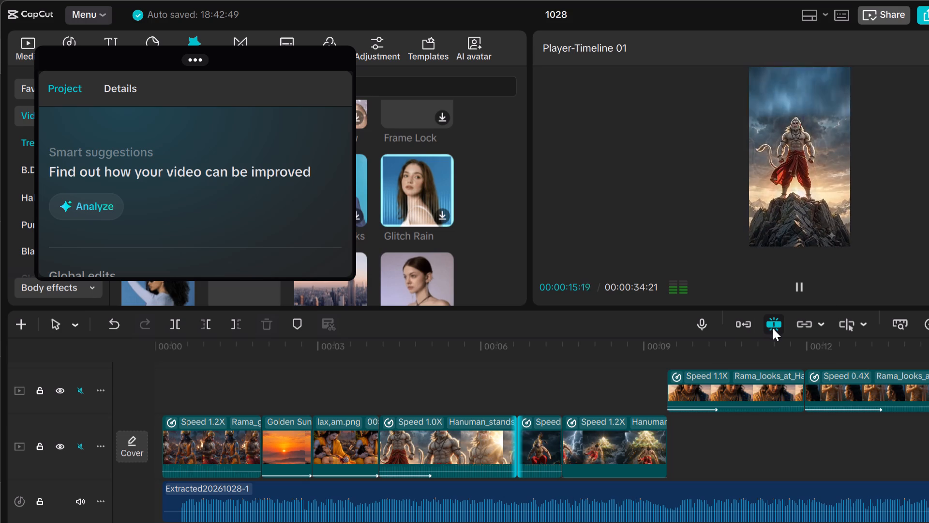
{"action": "left_click", "coordinate": [833, 393]}
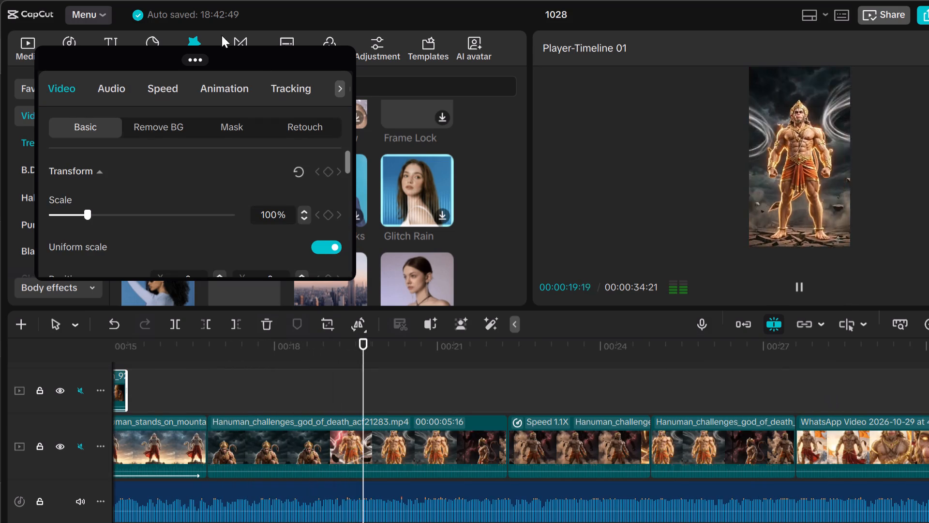
{"action": "left_click", "coordinate": [233, 79]}
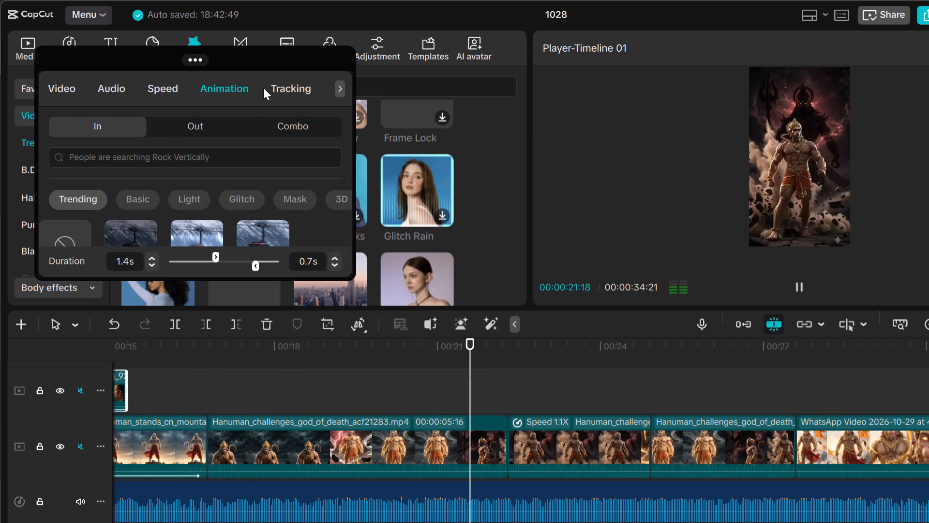
{"action": "left_click", "coordinate": [273, 85]}
{"action": "left_click", "coordinate": [241, 91]}
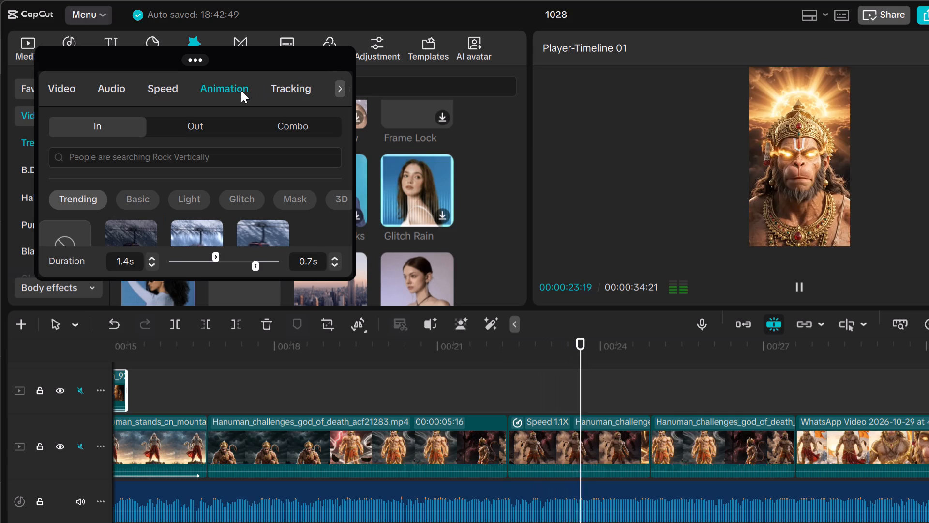
{"action": "scroll", "coordinate": [241, 101], "scroll_direction": "down", "scroll_amount": 4}
{"action": "scroll", "coordinate": [234, 204], "scroll_direction": "down", "scroll_amount": 6}
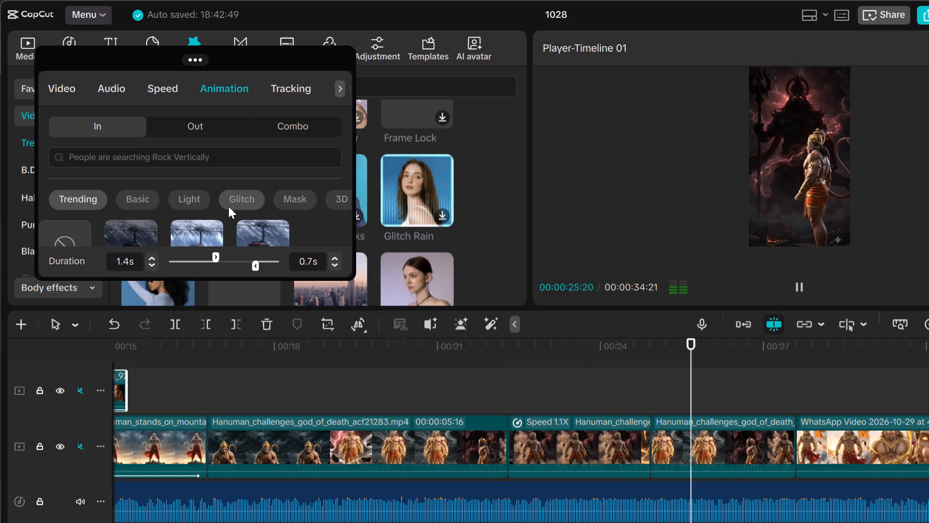
{"action": "left_click", "coordinate": [222, 202]}
{"action": "left_click", "coordinate": [285, 196]}
{"action": "left_click", "coordinate": [258, 196]}
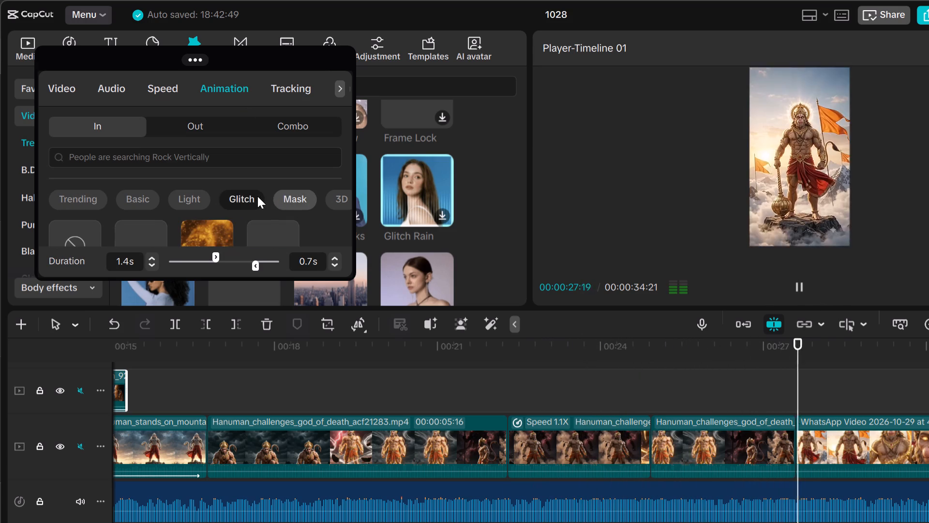
{"action": "scroll", "coordinate": [260, 195], "scroll_direction": "down", "scroll_amount": 5}
{"action": "scroll", "coordinate": [253, 201], "scroll_direction": "up", "scroll_amount": 3}
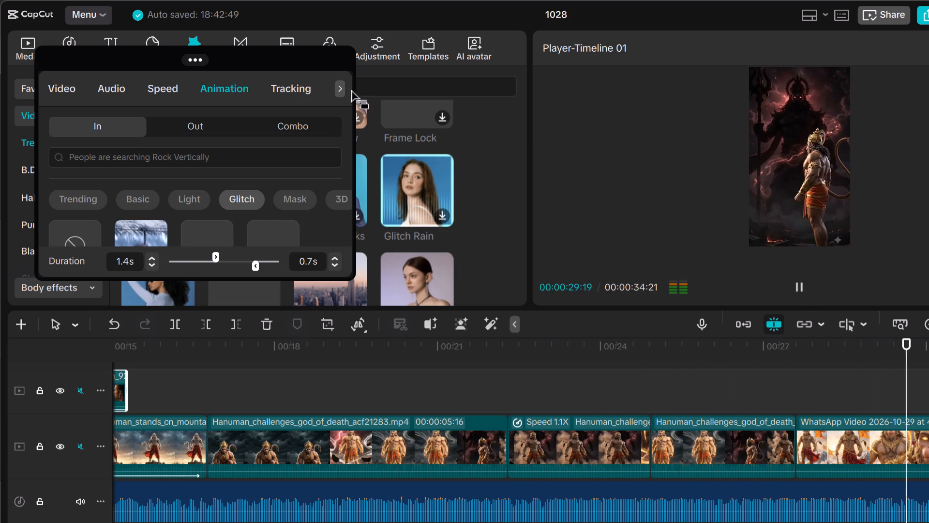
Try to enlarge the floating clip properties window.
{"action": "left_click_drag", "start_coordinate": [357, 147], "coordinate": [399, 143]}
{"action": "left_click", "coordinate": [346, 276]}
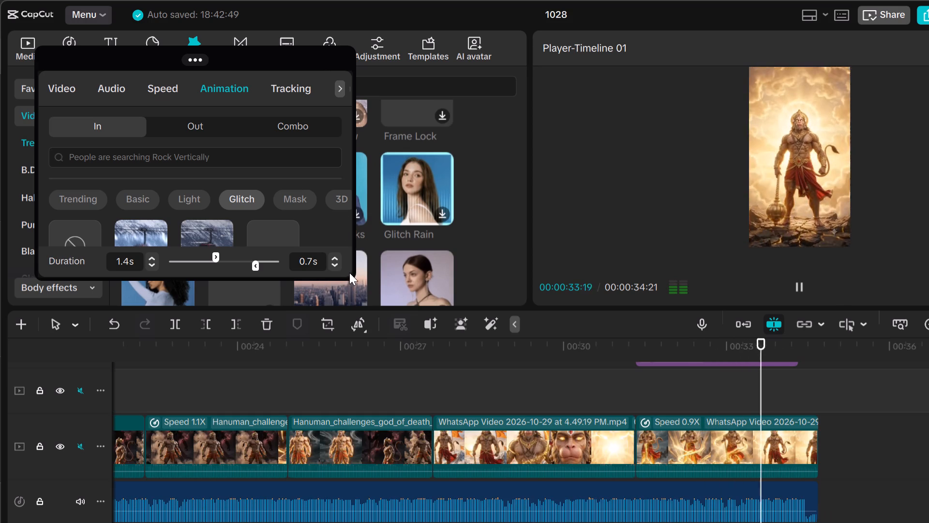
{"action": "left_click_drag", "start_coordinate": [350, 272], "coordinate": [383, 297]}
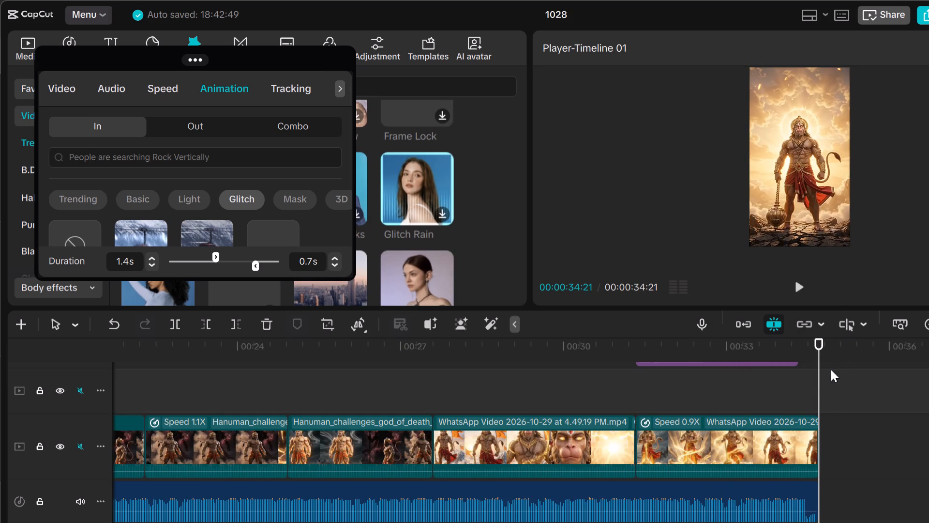
Widen the floating clip properties window slightly after parking the playhead at 00:00:29:28.
{"action": "left_click_drag", "start_coordinate": [822, 380], "coordinate": [560, 387]}
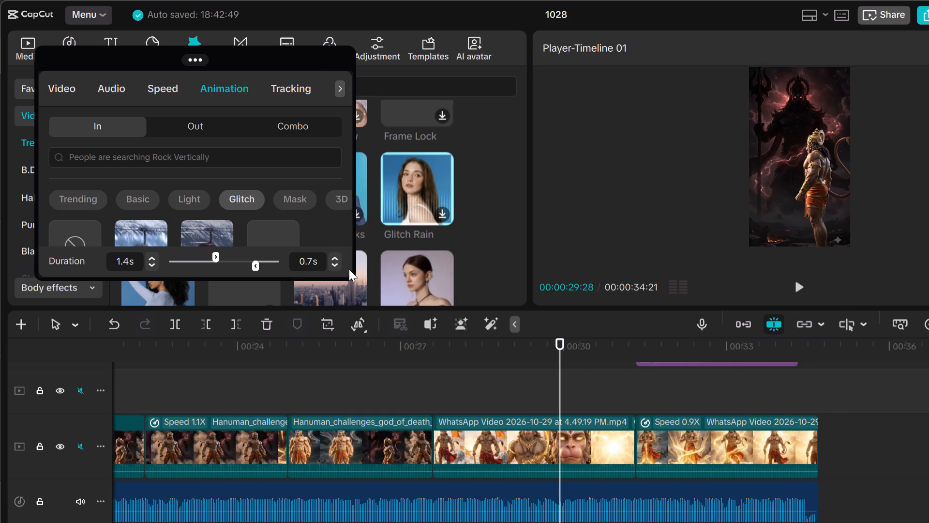
{"action": "left_click_drag", "start_coordinate": [354, 272], "coordinate": [377, 292]}
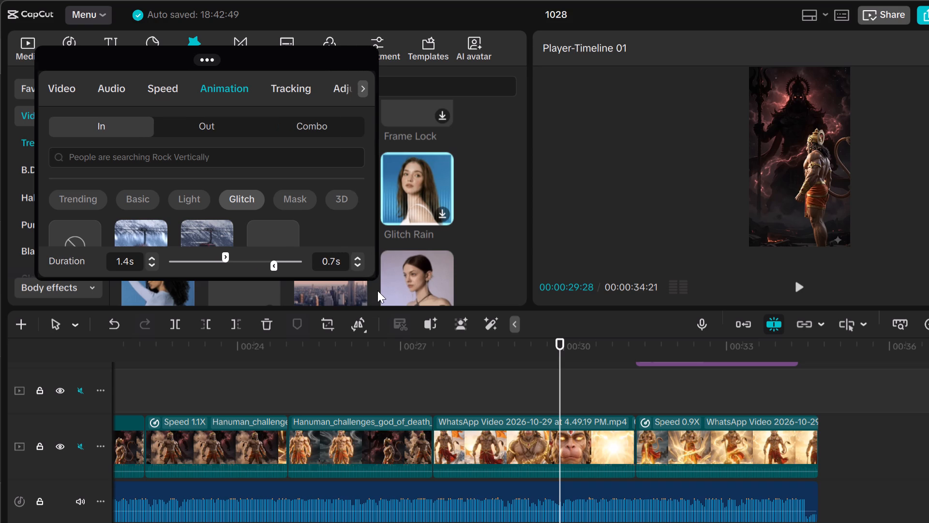
{"action": "left_click_drag", "start_coordinate": [377, 291], "coordinate": [486, 272]}
Browse the Glitch entrance animations available for the selected overlay clip.
{"action": "scroll", "coordinate": [243, 201], "scroll_direction": "down", "scroll_amount": 4}
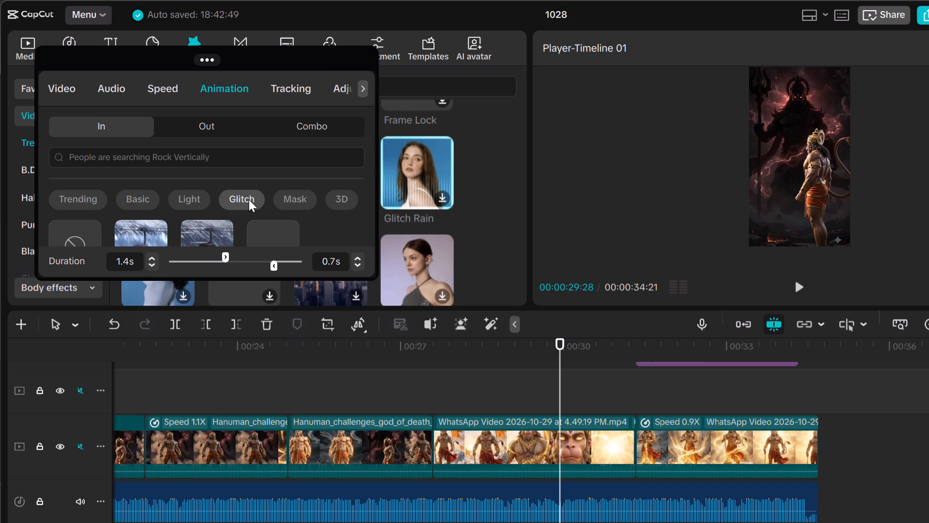
{"action": "scroll", "coordinate": [249, 200], "scroll_direction": "up", "scroll_amount": 4}
{"action": "scroll", "coordinate": [208, 154], "scroll_direction": "up", "scroll_amount": 3}
{"action": "double_click", "coordinate": [223, 148]}
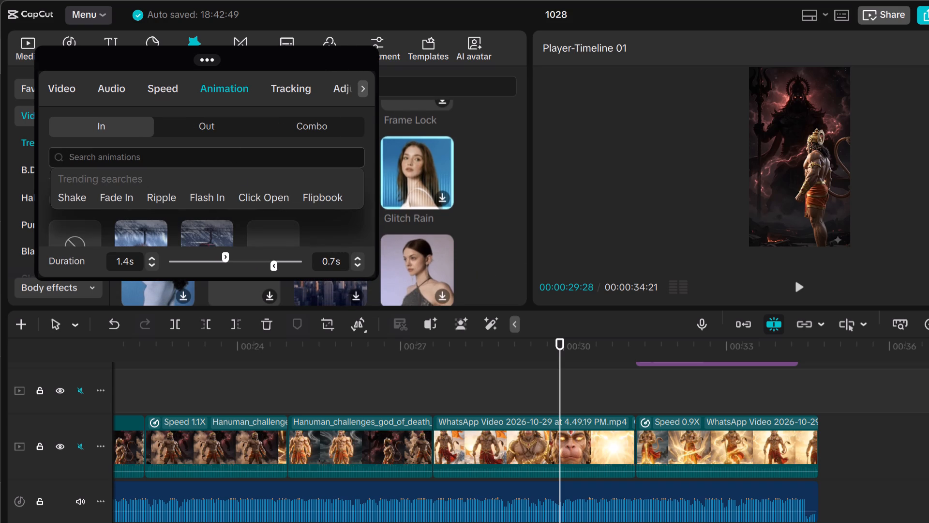
{"action": "scroll", "coordinate": [238, 173], "scroll_direction": "down", "scroll_amount": 7}
{"action": "scroll", "coordinate": [254, 232], "scroll_direction": "down", "scroll_amount": 4}
{"action": "scroll", "coordinate": [257, 235], "scroll_direction": "up", "scroll_amount": 2}
{"action": "left_click", "coordinate": [258, 228]}
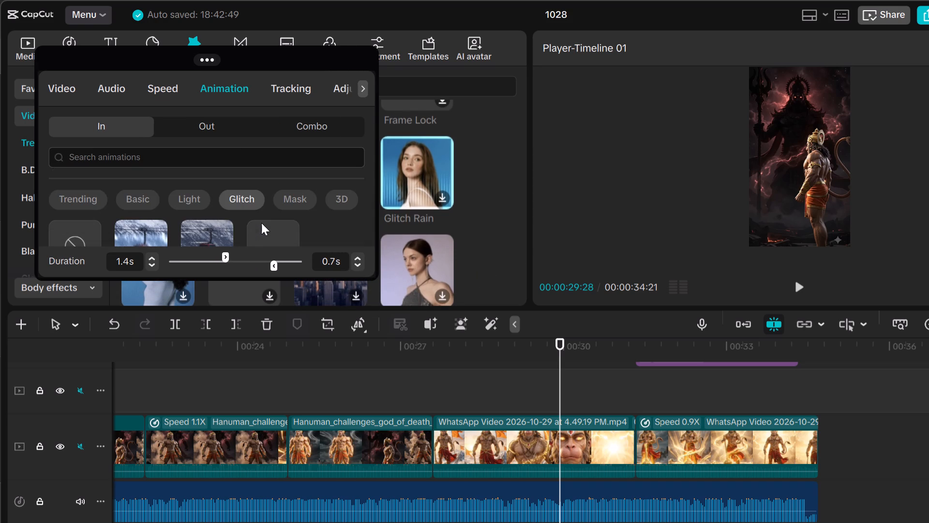
{"action": "left_click", "coordinate": [261, 223]}
{"action": "scroll", "coordinate": [261, 222], "scroll_direction": "up", "scroll_amount": 2}
{"action": "scroll", "coordinate": [261, 222], "scroll_direction": "down", "scroll_amount": 8}
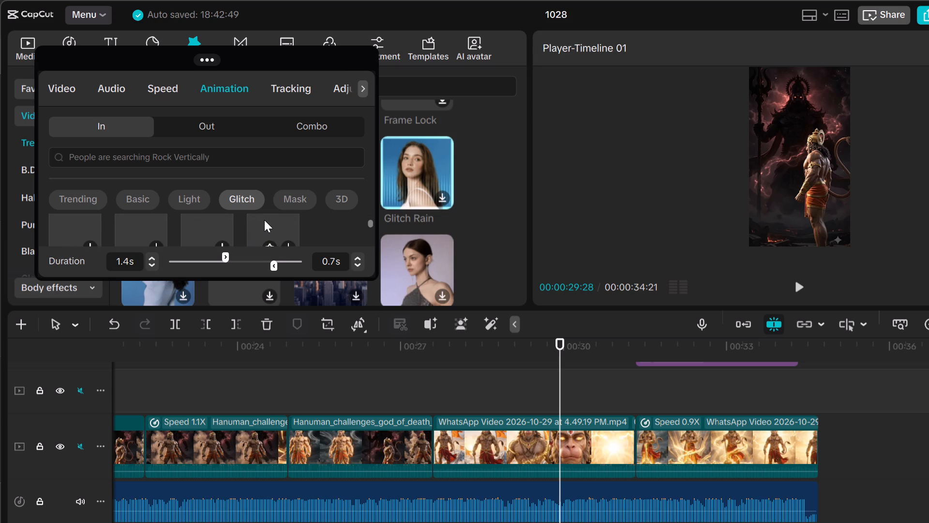
{"action": "scroll", "coordinate": [266, 219], "scroll_direction": "down", "scroll_amount": 10}
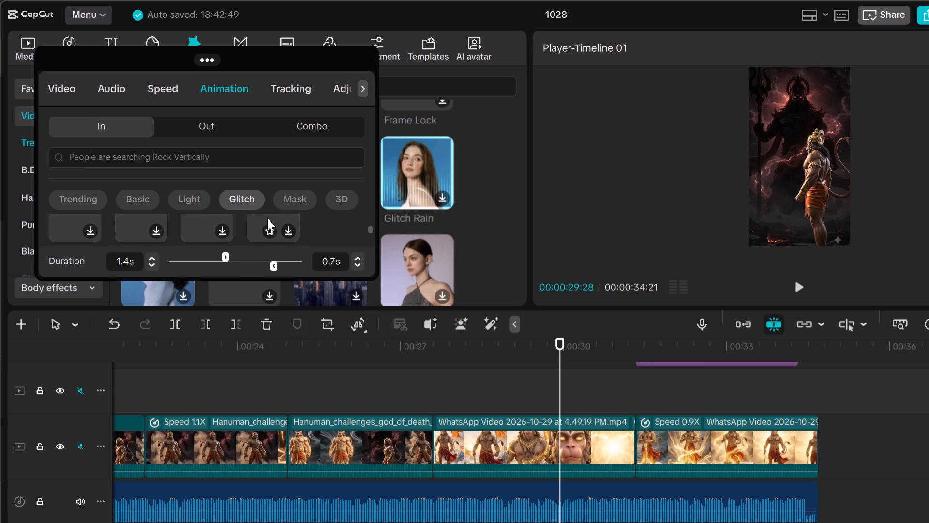
{"action": "scroll", "coordinate": [298, 233], "scroll_direction": "down", "scroll_amount": 1}
Delete the 1.1X Hanuman_challenges overlay clip that starts at about 00:29 above the main track.
{"action": "scroll", "coordinate": [553, 368], "scroll_direction": "up", "scroll_amount": 5}
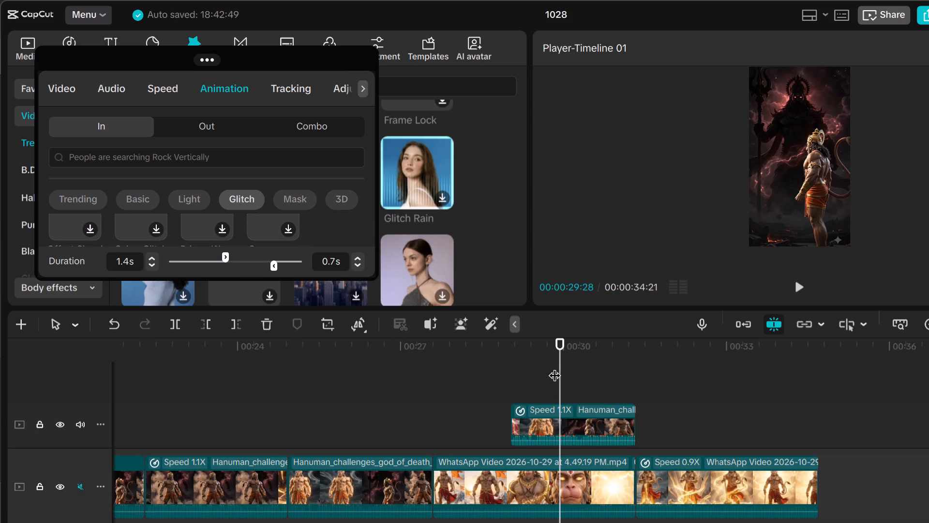
{"action": "scroll", "coordinate": [555, 363], "scroll_direction": "up", "scroll_amount": 1}
{"action": "scroll", "coordinate": [555, 363], "scroll_direction": "down", "scroll_amount": 5}
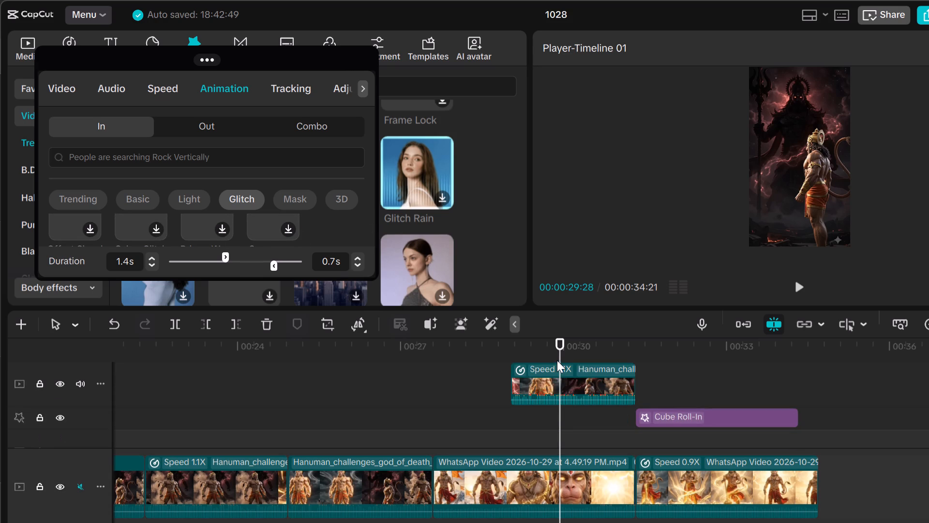
{"action": "scroll", "coordinate": [557, 359], "scroll_direction": "down", "scroll_amount": 3}
{"action": "left_click", "coordinate": [555, 405]}
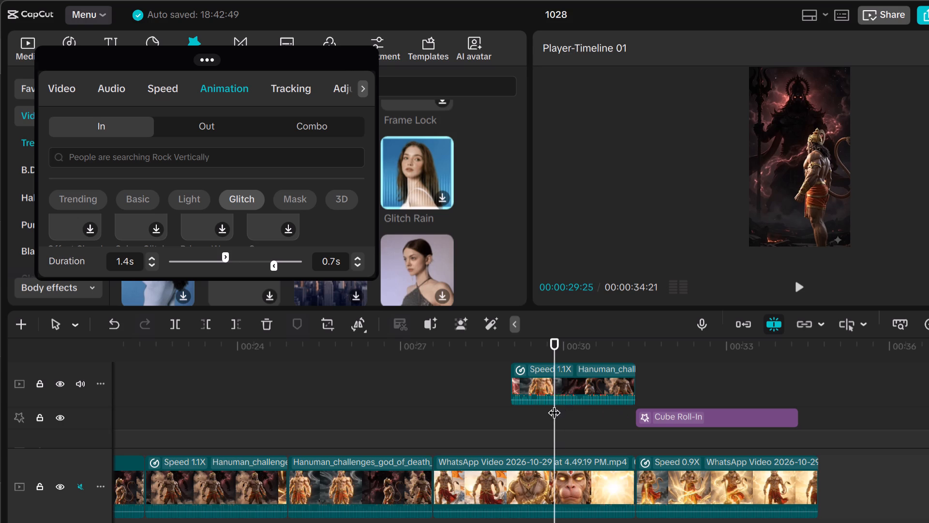
{"action": "left_click", "coordinate": [560, 384]}
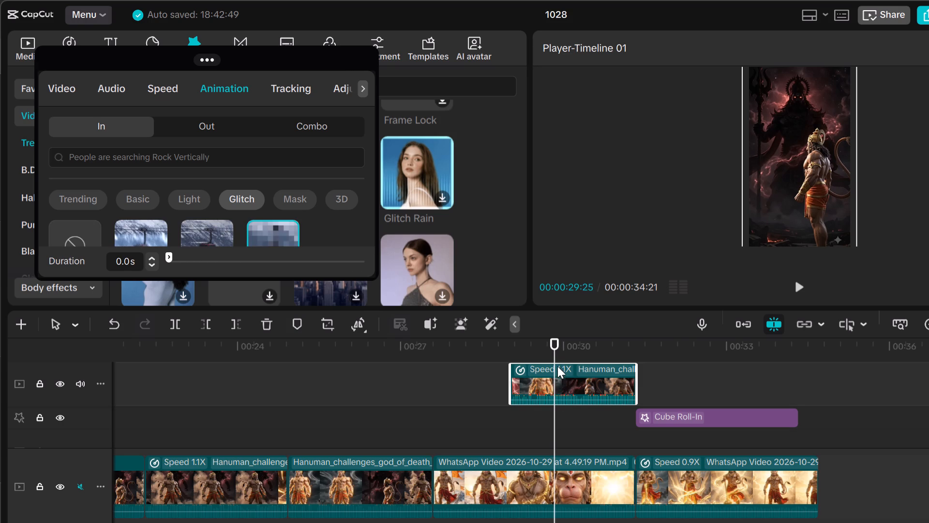
{"action": "right_click", "coordinate": [581, 380]}
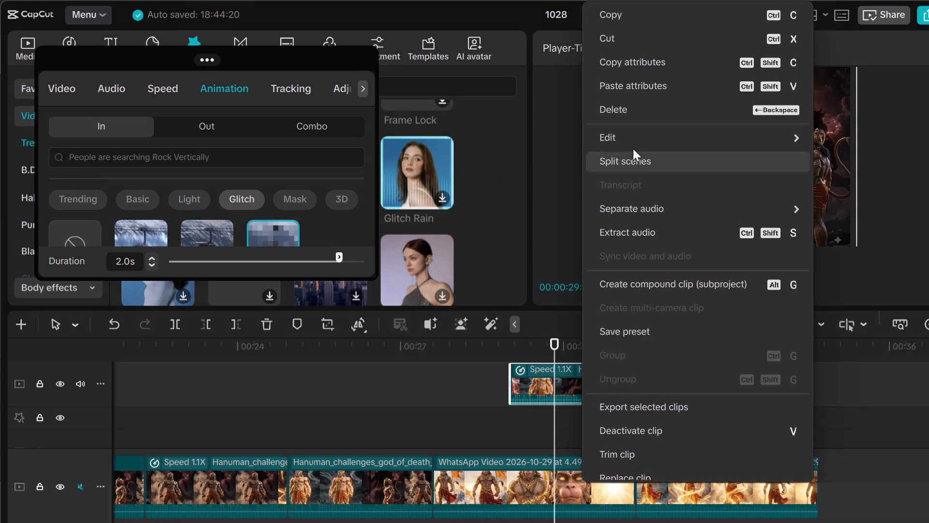
{"action": "left_click", "coordinate": [633, 105]}
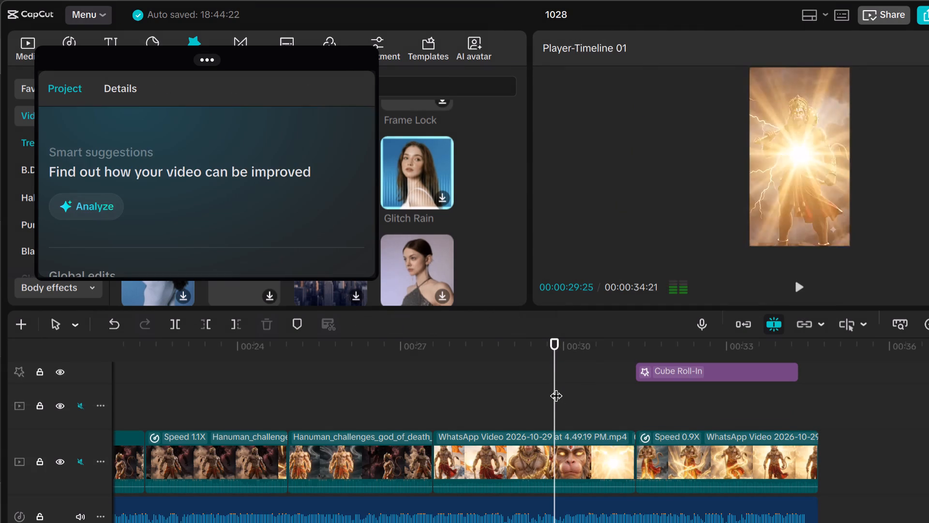
Play the video from the beginning to check the opening clips.
{"action": "left_click_drag", "start_coordinate": [555, 385], "coordinate": [437, 409]}
{"action": "key", "text": "space"}
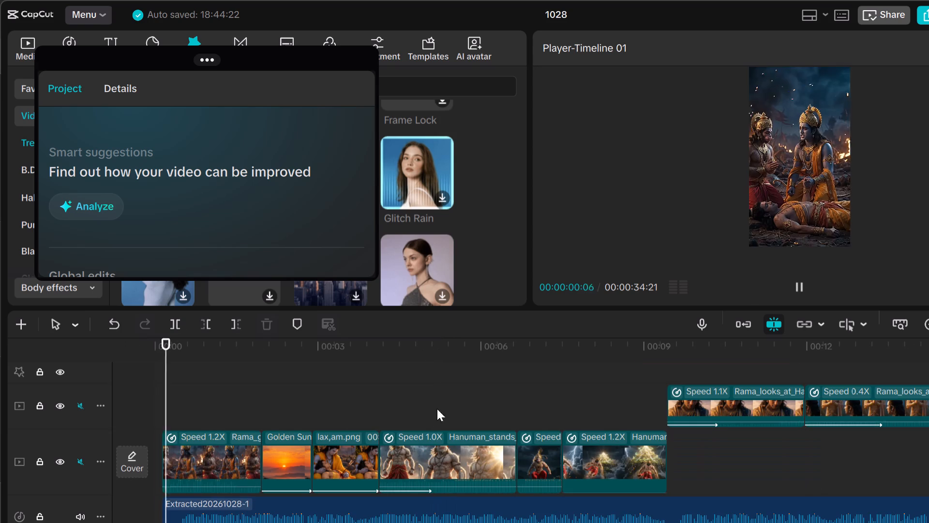
{"action": "double_click", "coordinate": [508, 413]}
{"action": "key", "text": "space"}
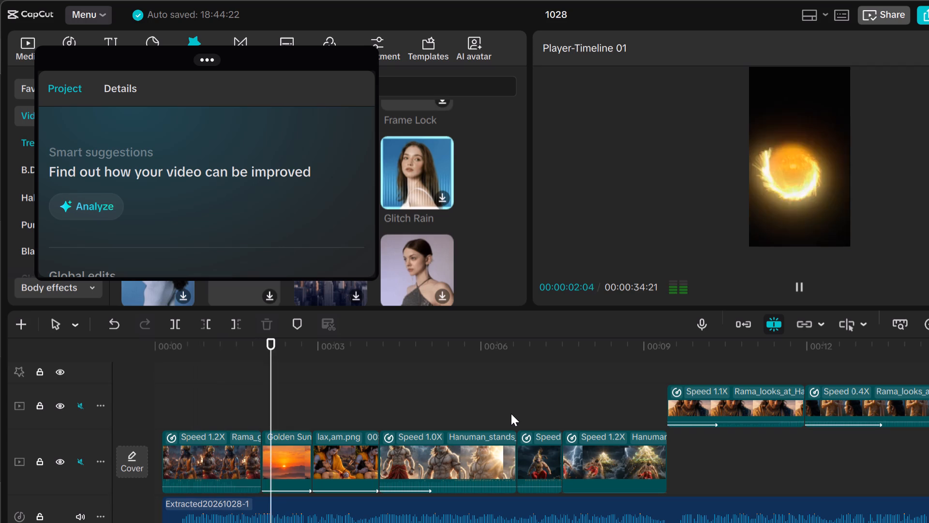
Select the 1.2X Rama clip at the start of the main track and browse its Glitch entrance animations.
{"action": "left_click", "coordinate": [240, 461]}
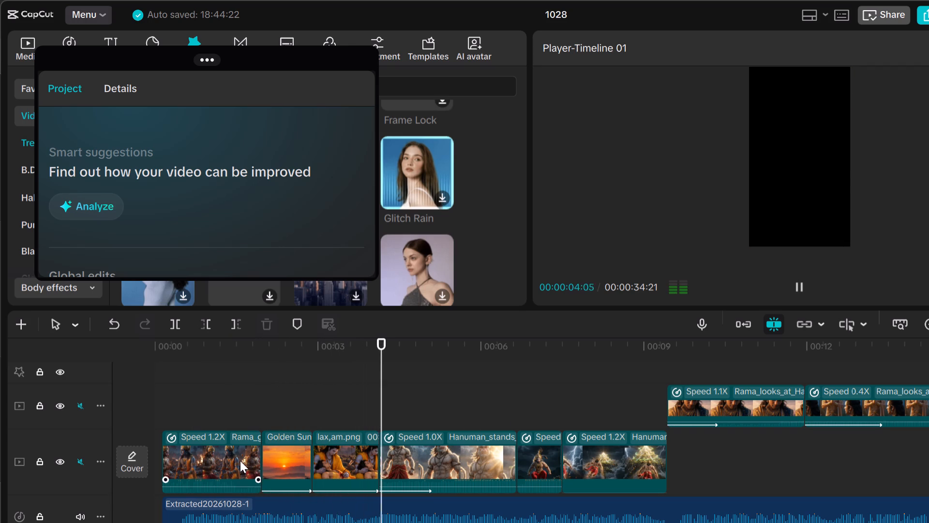
{"action": "left_click", "coordinate": [468, 397]}
{"action": "key", "text": "space"}
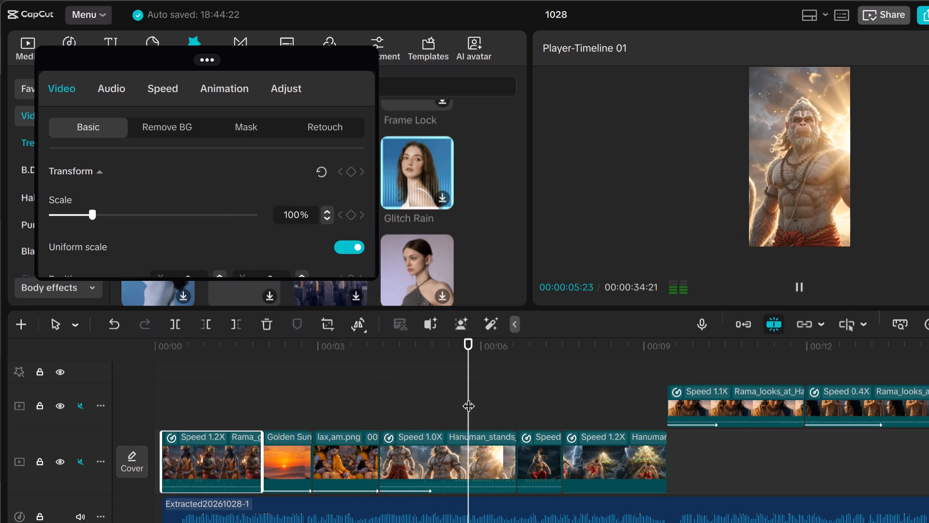
{"action": "left_click_drag", "start_coordinate": [468, 397], "coordinate": [174, 416]}
{"action": "right_click_drag", "start_coordinate": [256, 410], "coordinate": [164, 425]}
{"action": "left_click", "coordinate": [368, 382]}
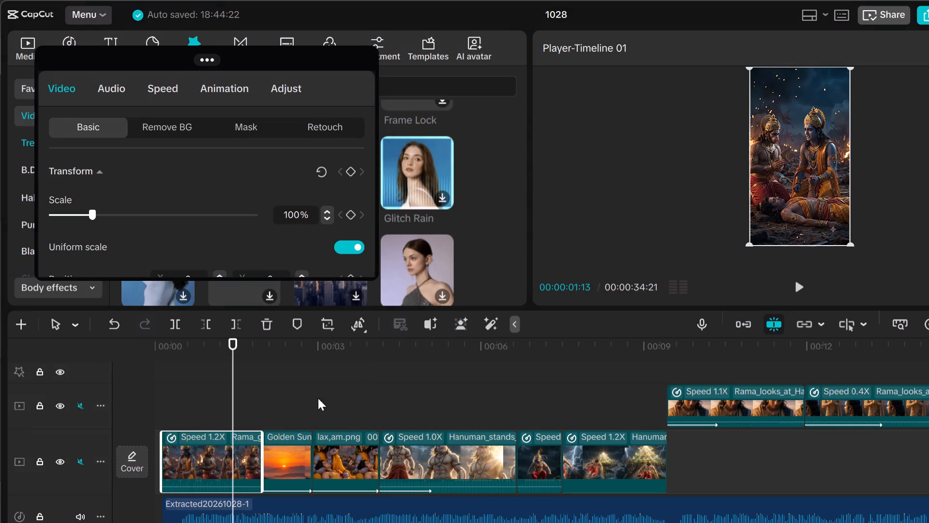
{"action": "left_click_drag", "start_coordinate": [233, 386], "coordinate": [199, 290]}
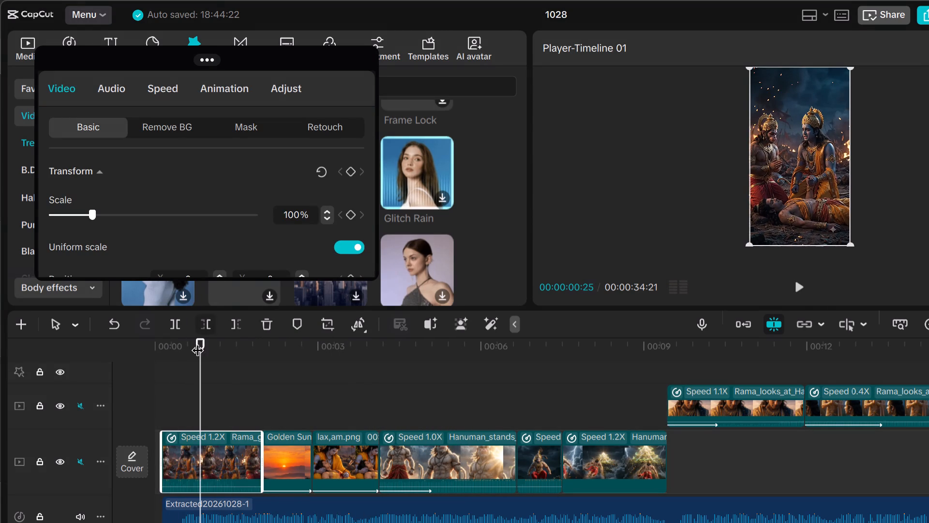
{"action": "left_click", "coordinate": [164, 87]}
{"action": "left_click", "coordinate": [218, 90]}
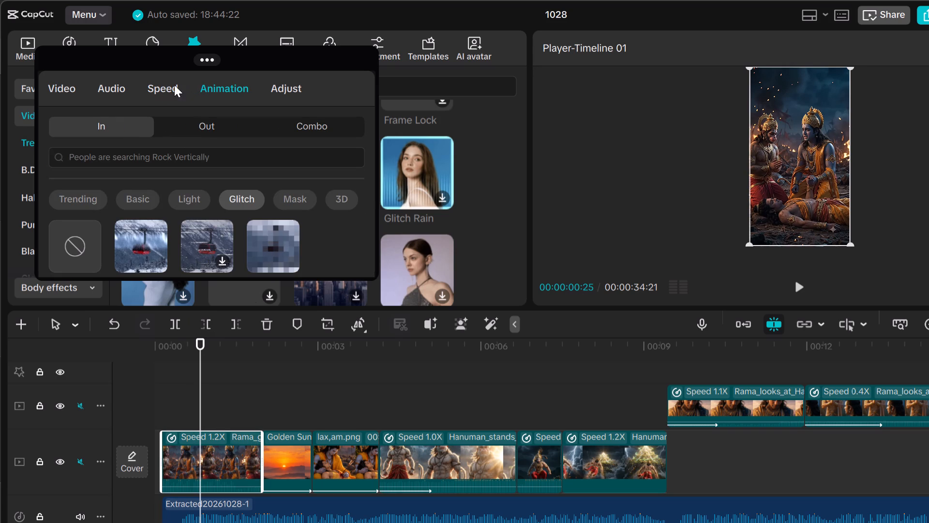
{"action": "scroll", "coordinate": [188, 157], "scroll_direction": "down", "scroll_amount": 3}
{"action": "scroll", "coordinate": [197, 278], "scroll_direction": "down", "scroll_amount": 5}
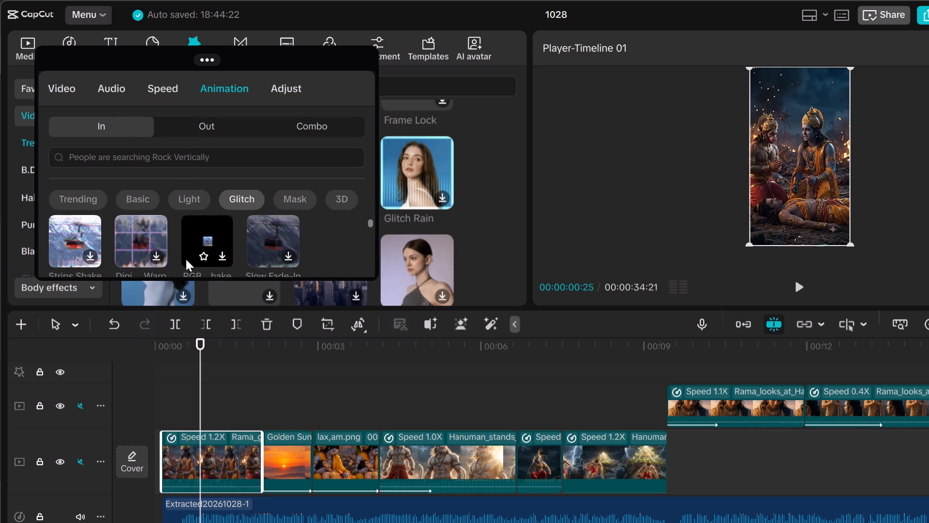
{"action": "scroll", "coordinate": [187, 258], "scroll_direction": "down", "scroll_amount": 3}
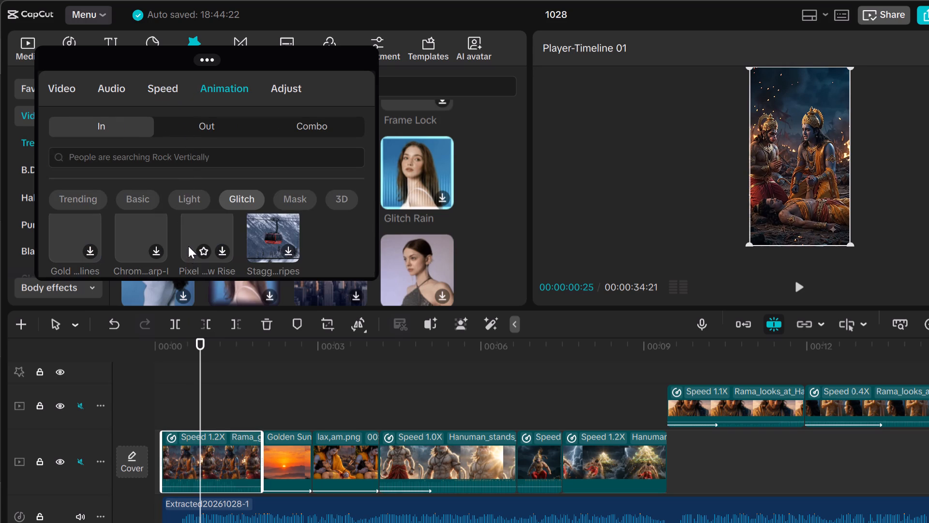
{"action": "scroll", "coordinate": [188, 246], "scroll_direction": "down", "scroll_amount": 9}
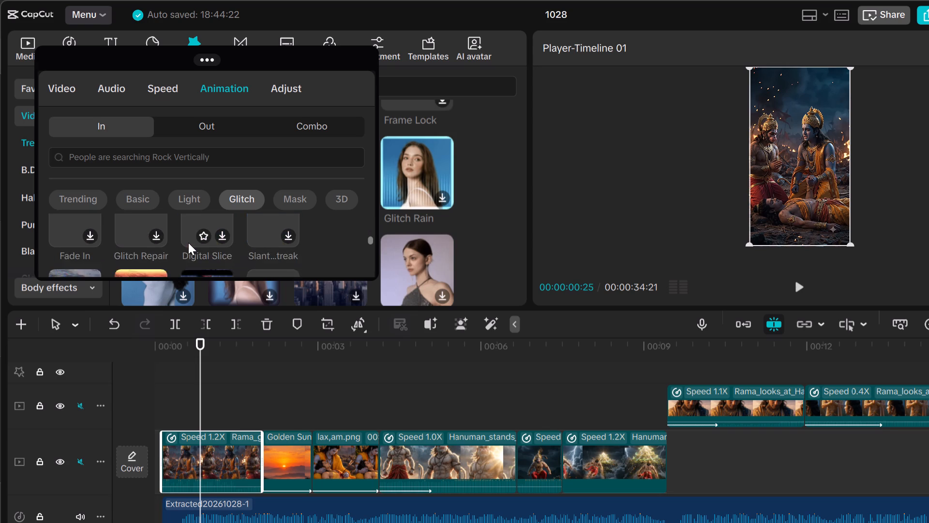
{"action": "scroll", "coordinate": [188, 243], "scroll_direction": "down", "scroll_amount": 8}
{"action": "scroll", "coordinate": [188, 243], "scroll_direction": "up", "scroll_amount": 2}
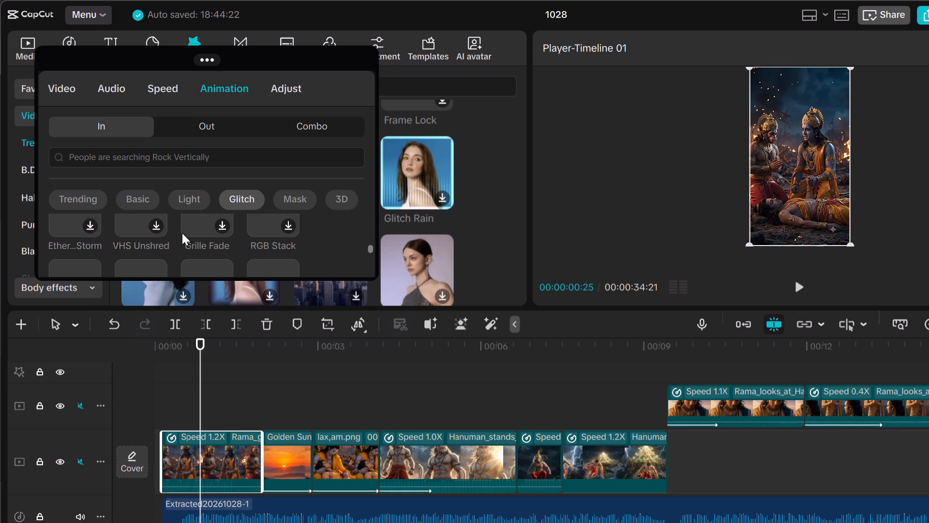
{"action": "left_click", "coordinate": [127, 123]}
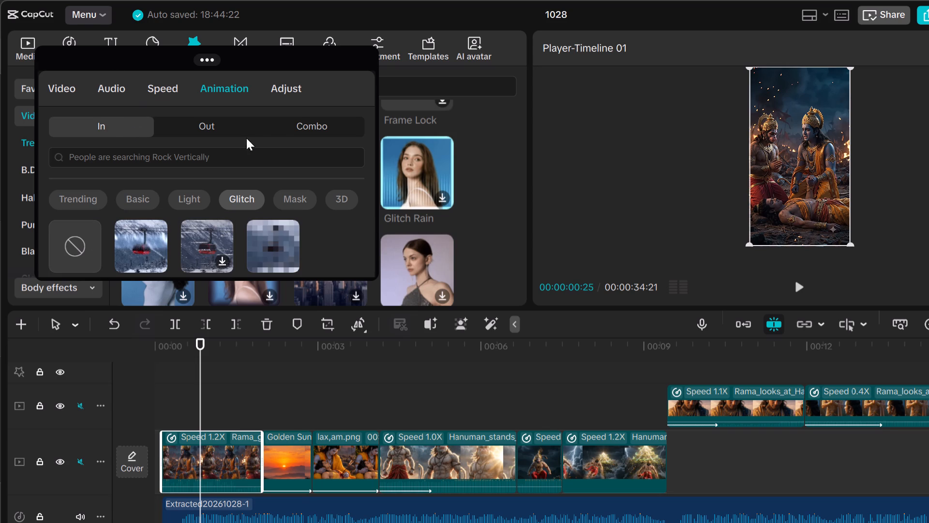
Apply the first Trending combo animation to the 1.2X Rama clip at the start of the main track.
{"action": "left_click", "coordinate": [284, 128]}
{"action": "left_click", "coordinate": [165, 246]}
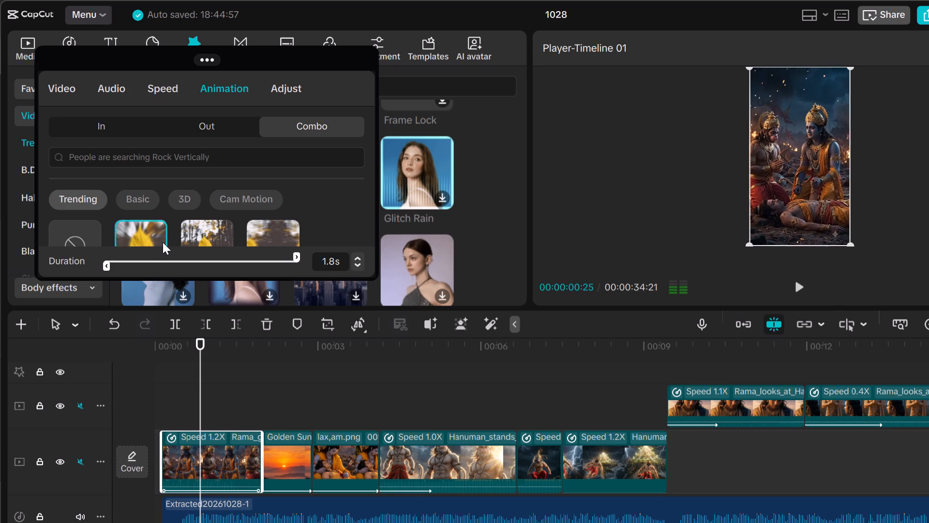
{"action": "left_click", "coordinate": [157, 234]}
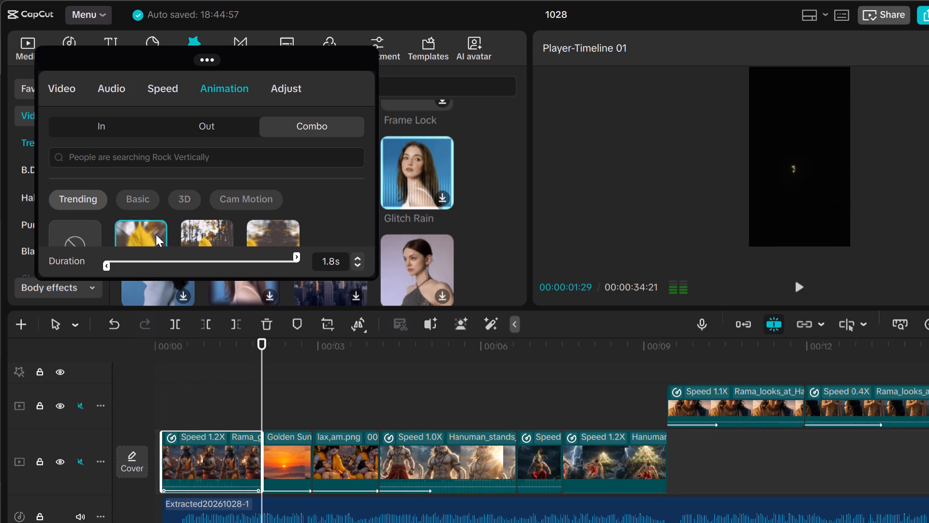
Play the video from the beginning to check the sequence, stopping at 00:00:21:02 in the Hanuman_challenges clip.
{"action": "left_click_drag", "start_coordinate": [258, 380], "coordinate": [166, 417]}
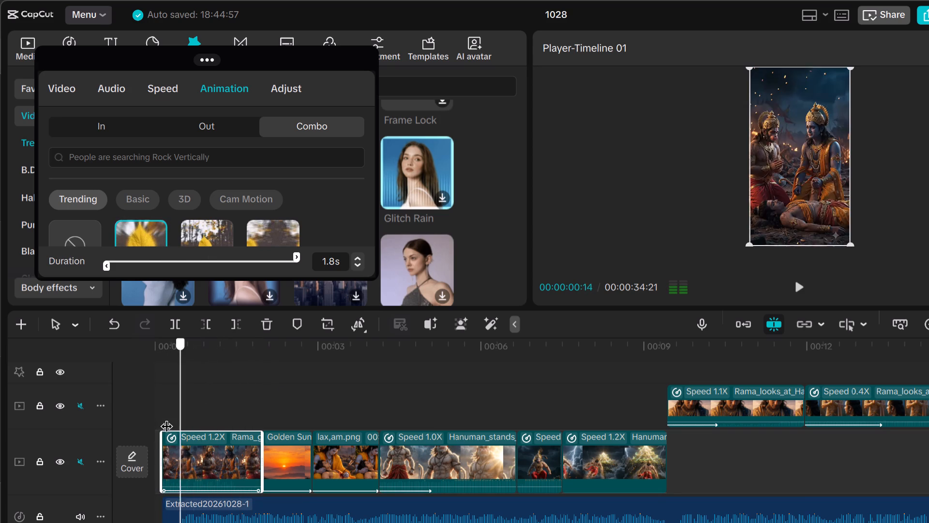
{"action": "left_click_drag", "start_coordinate": [166, 417], "coordinate": [162, 421]}
{"action": "key", "text": "space"}
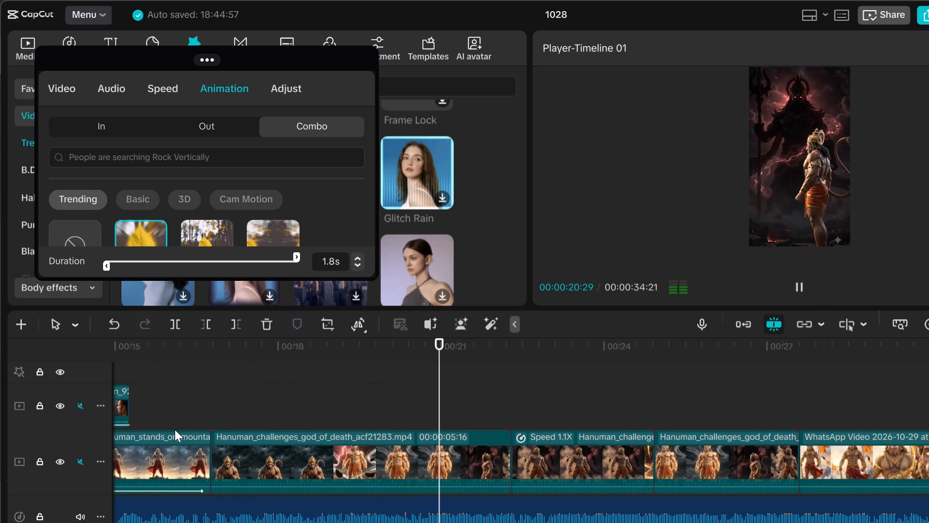
{"action": "key", "text": "space"}
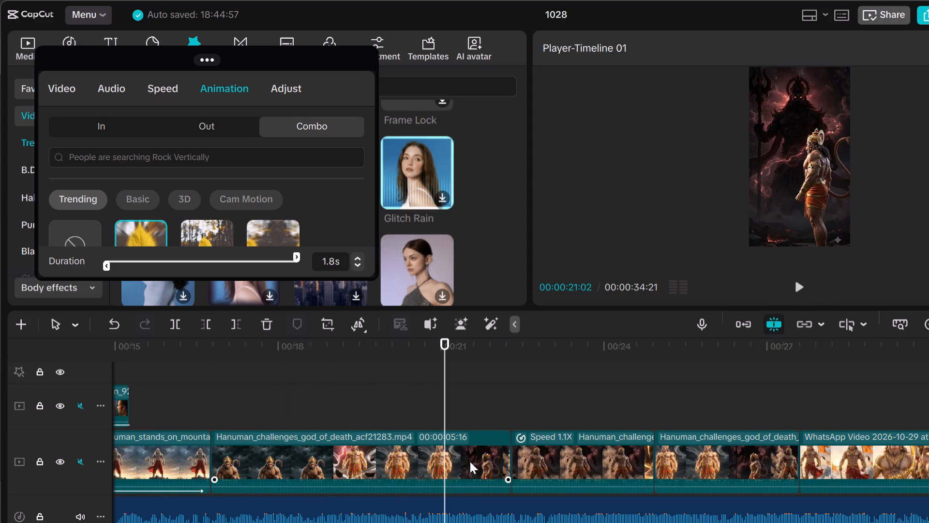
Shift the cut between the first Hanuman_challenges clip and the following 1.1X Hanuman_challenges clip back to about 00:00:21:02.
{"action": "left_click_drag", "start_coordinate": [510, 453], "coordinate": [473, 465]}
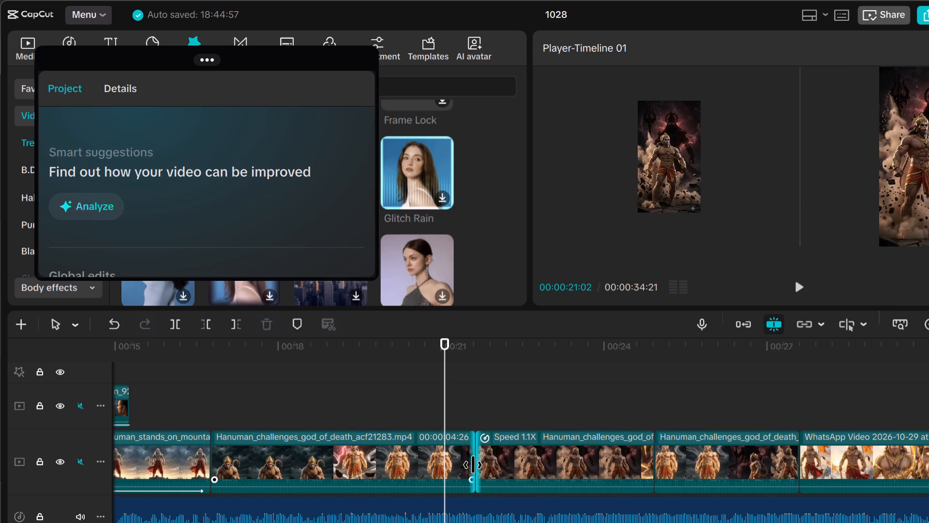
{"action": "left_click_drag", "start_coordinate": [473, 465], "coordinate": [446, 467]}
Play across the adjusted cut between the two Hanuman_challenges clips, stopping at 00:00:22:15.
{"action": "key", "text": "space"}
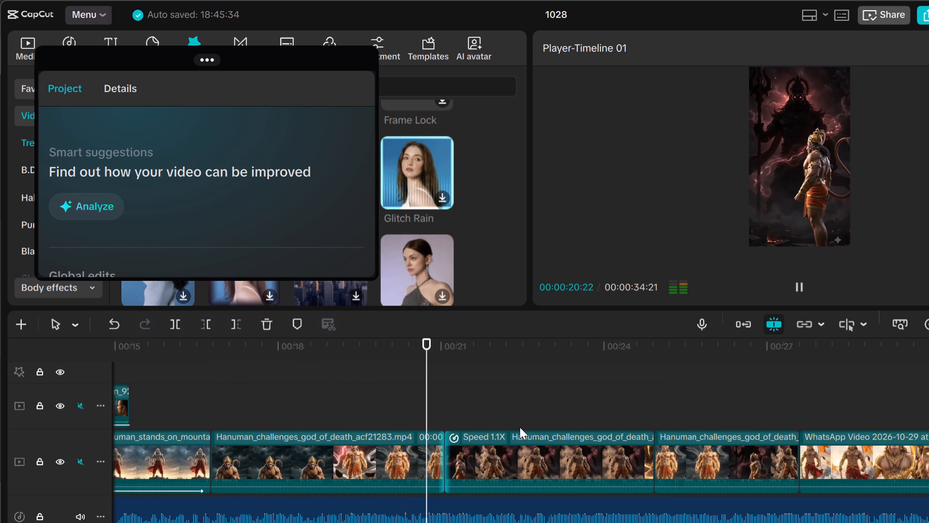
{"action": "key", "text": "space"}
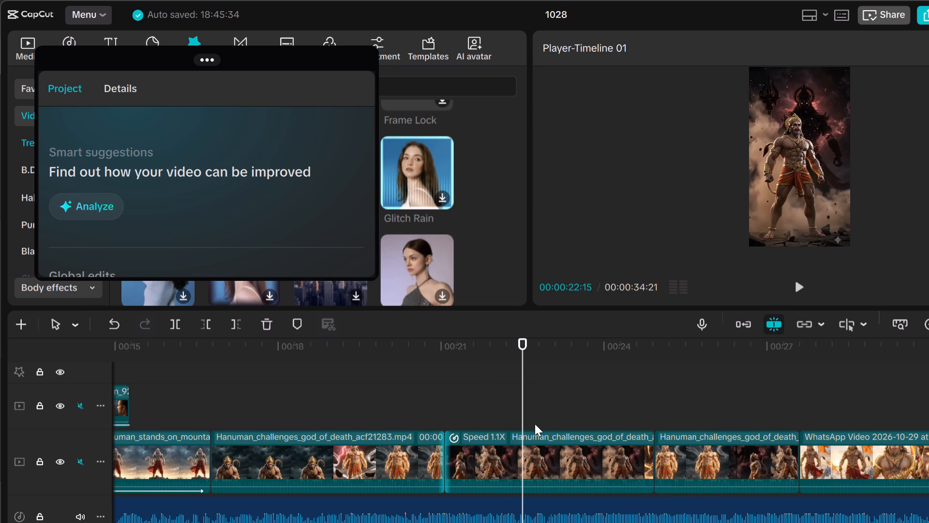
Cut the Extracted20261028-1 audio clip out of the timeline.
{"action": "scroll", "coordinate": [543, 427], "scroll_direction": "down", "scroll_amount": 3}
{"action": "scroll", "coordinate": [557, 412], "scroll_direction": "up", "scroll_amount": 4}
{"action": "scroll", "coordinate": [834, 329], "scroll_direction": "up", "scroll_amount": 3}
{"action": "scroll", "coordinate": [788, 30], "scroll_direction": "down", "scroll_amount": 2}
{"action": "scroll", "coordinate": [916, 52], "scroll_direction": "up", "scroll_amount": 2}
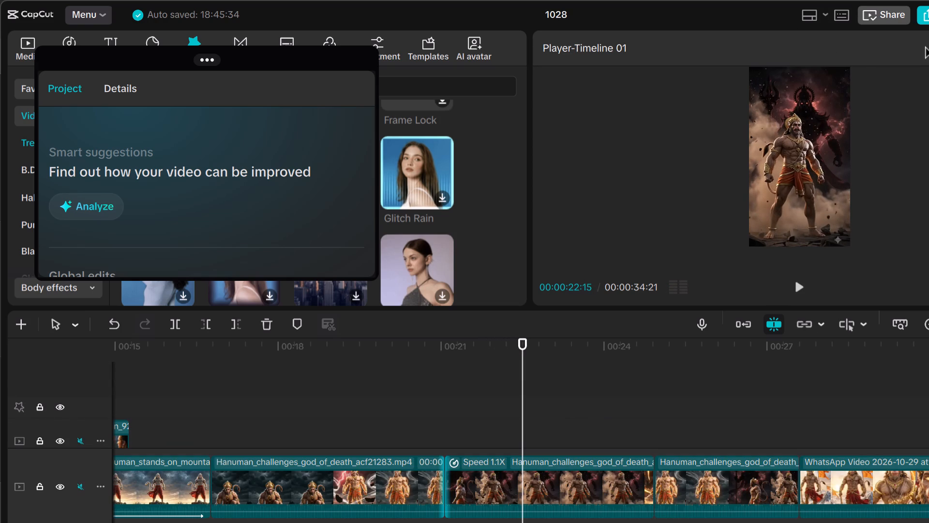
{"action": "scroll", "coordinate": [561, 433], "scroll_direction": "down", "scroll_amount": 7}
{"action": "left_click", "coordinate": [536, 467]}
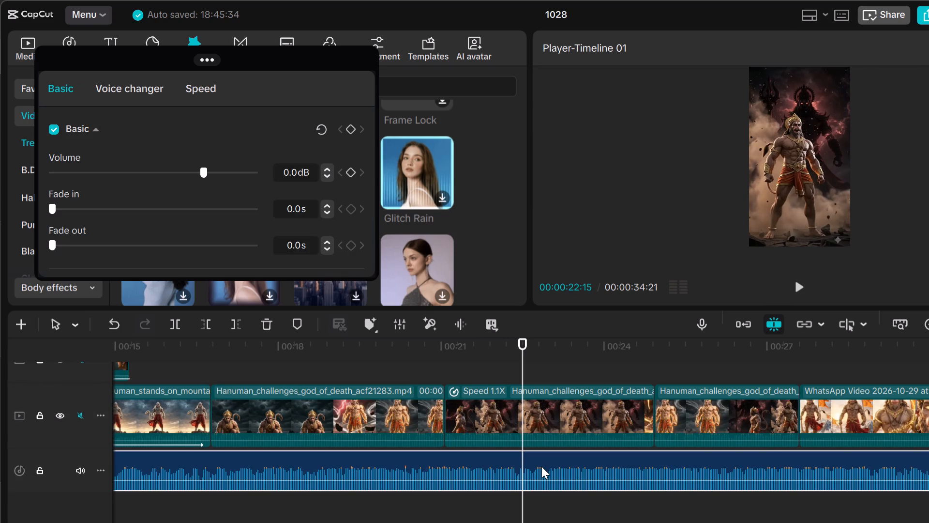
{"action": "right_click", "coordinate": [542, 466]}
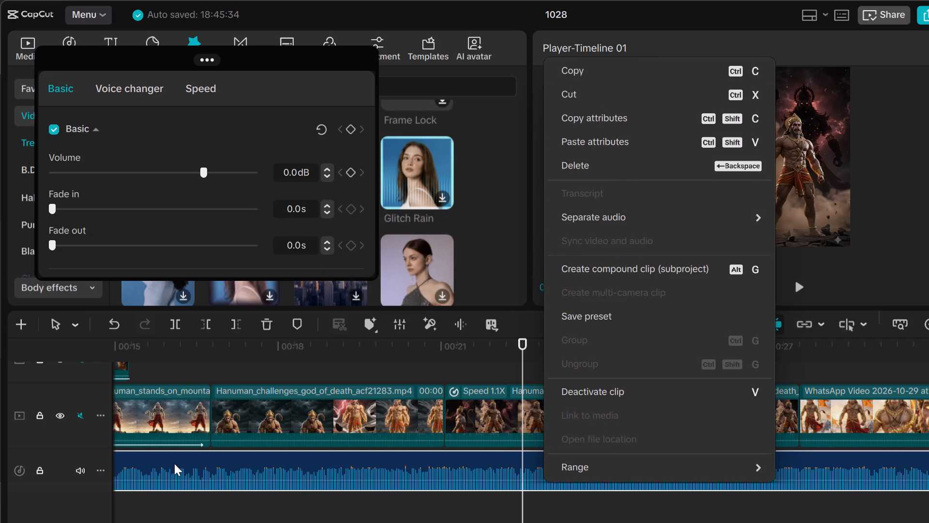
{"action": "left_click", "coordinate": [603, 99]}
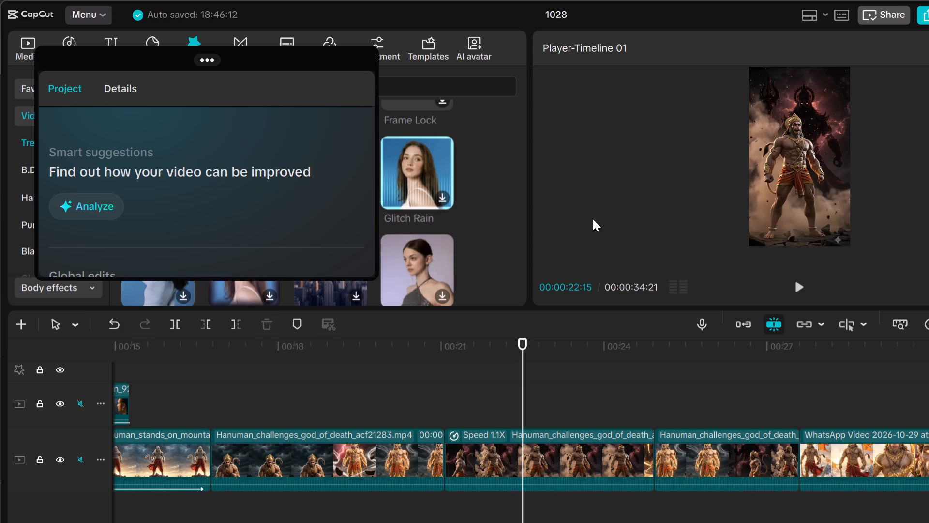
Export the video under the name 1028 at 1080P, H.264, mp4 and 30fps, and look over the sharing options.
{"action": "scroll", "coordinate": [629, 244], "scroll_direction": "down", "scroll_amount": 3}
{"action": "left_click", "coordinate": [928, 11]}
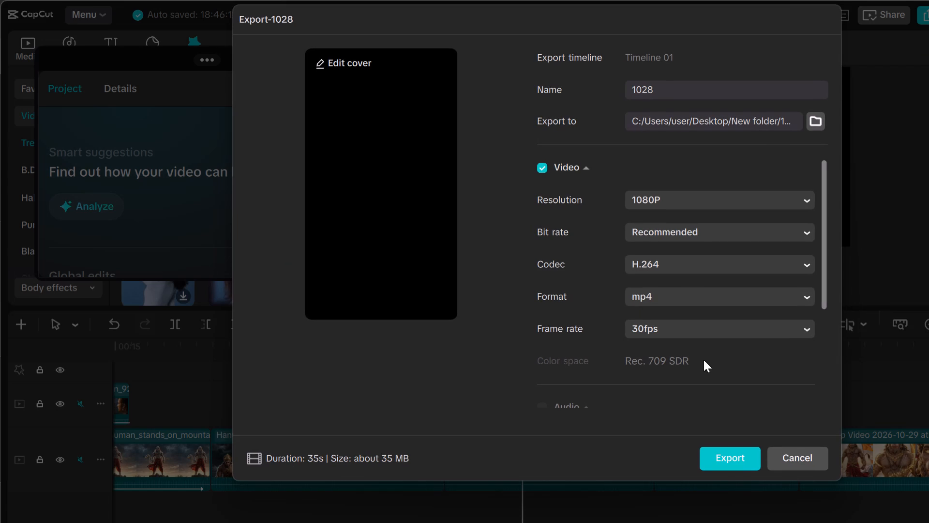
{"action": "left_click", "coordinate": [734, 459]}
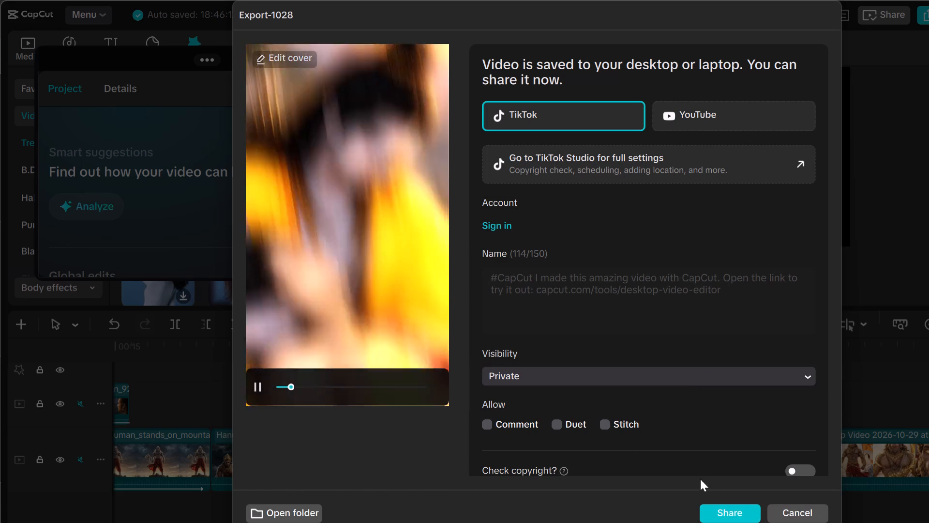
{"action": "scroll", "coordinate": [607, 338], "scroll_direction": "down", "scroll_amount": 7}
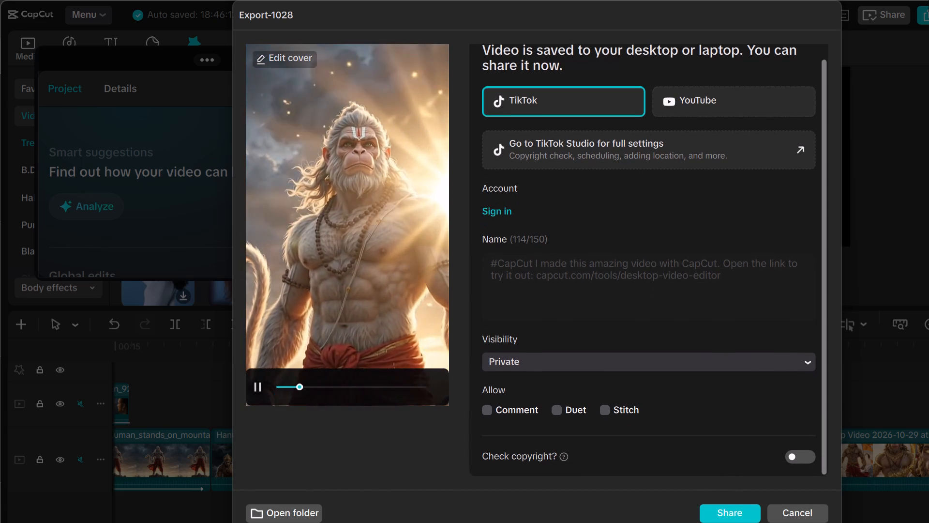
Close the finished export's sharing window without sharing the video, returning to the editing timeline.
{"action": "scroll", "coordinate": [709, 159], "scroll_direction": "up", "scroll_amount": 2}
{"action": "left_click", "coordinate": [928, 69]}
{"action": "left_click", "coordinate": [869, 62]}
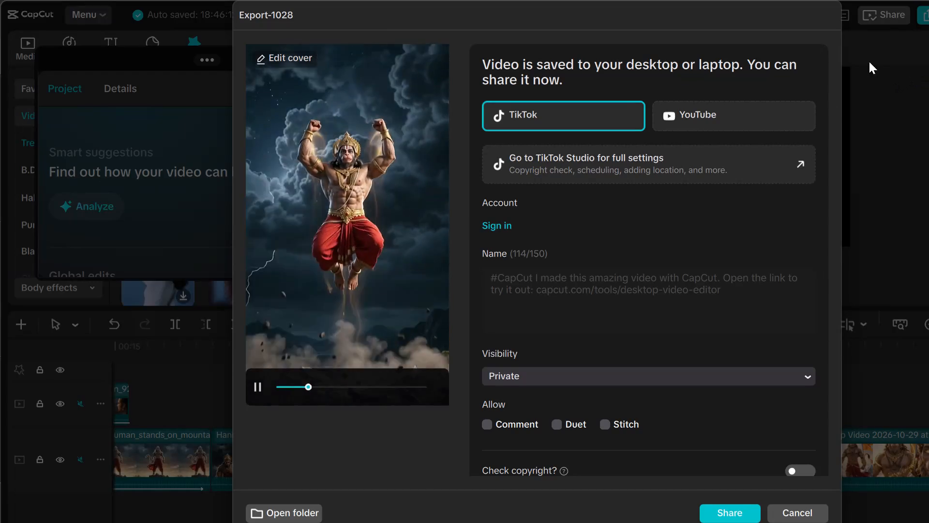